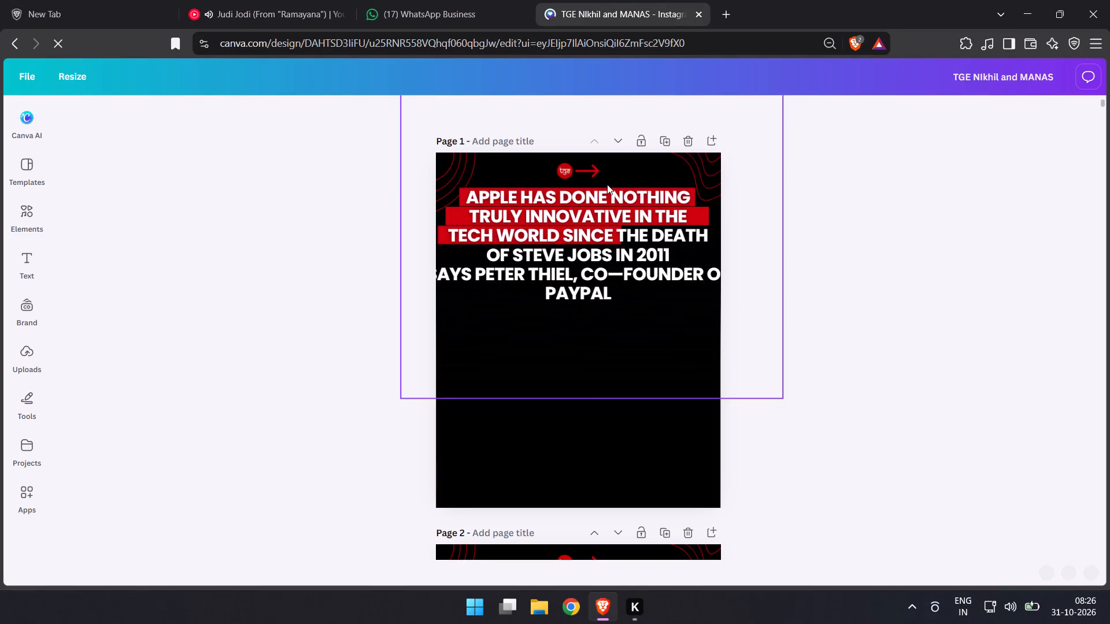
Reflow the page 1 headline so its first two lines read APPLE HAS DONE and NOTHING TRULY INNOVATIVE.
double_click(610, 213)
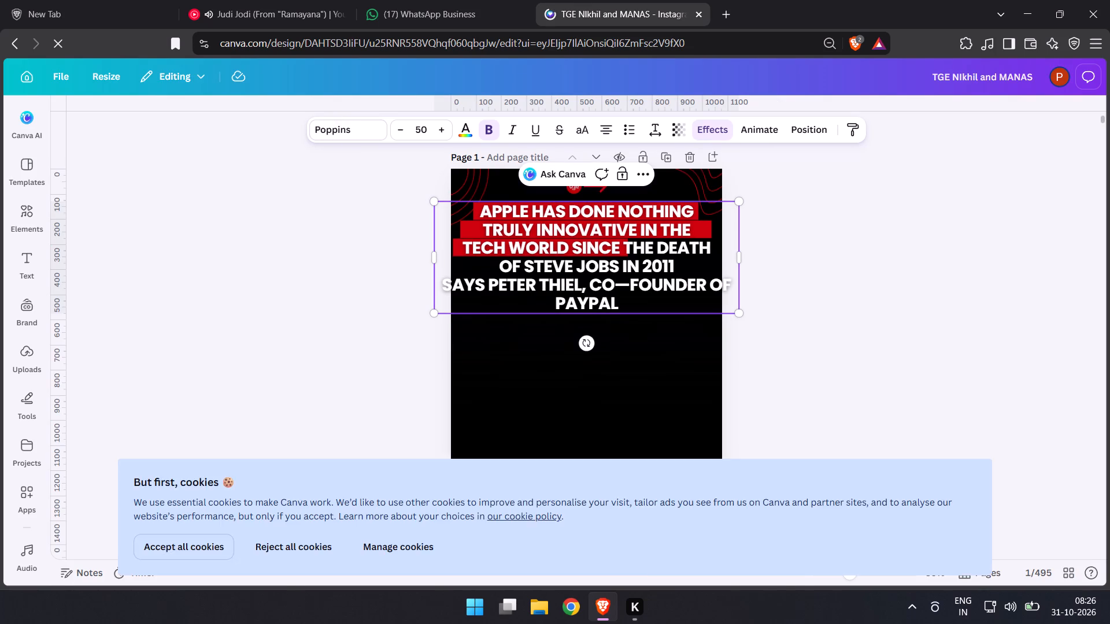
click(579, 210)
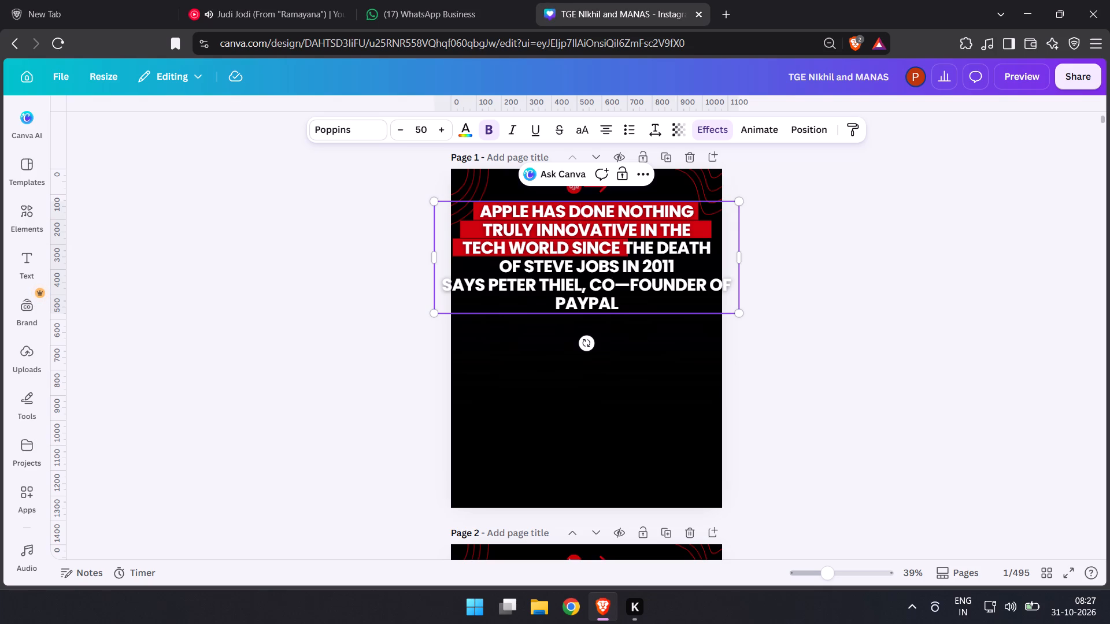
click(618, 213)
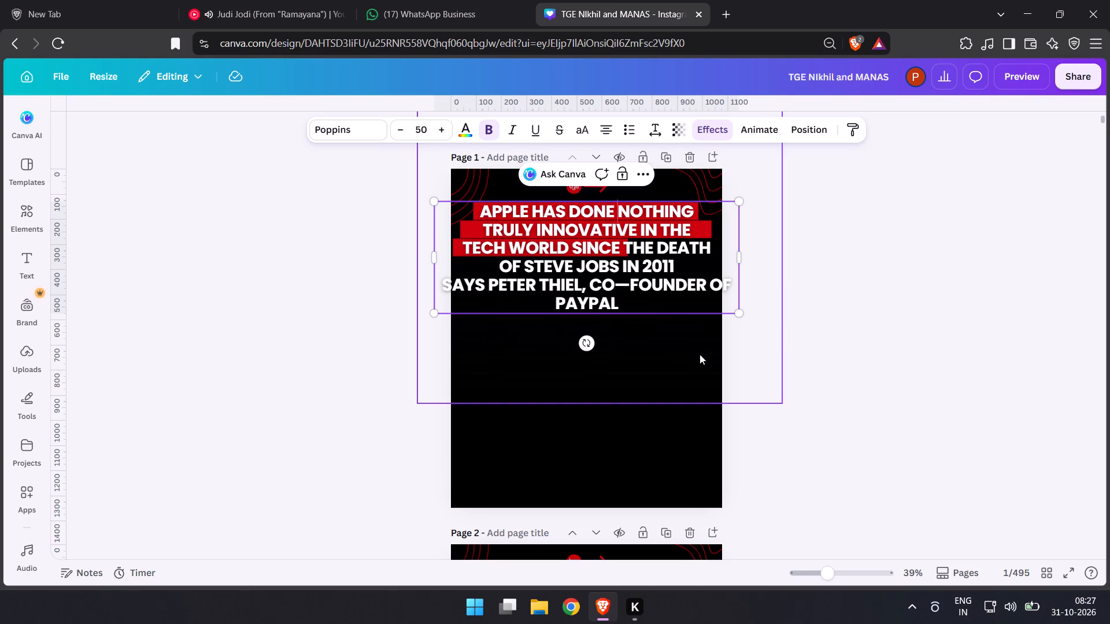
click(866, 336)
double_click(649, 253)
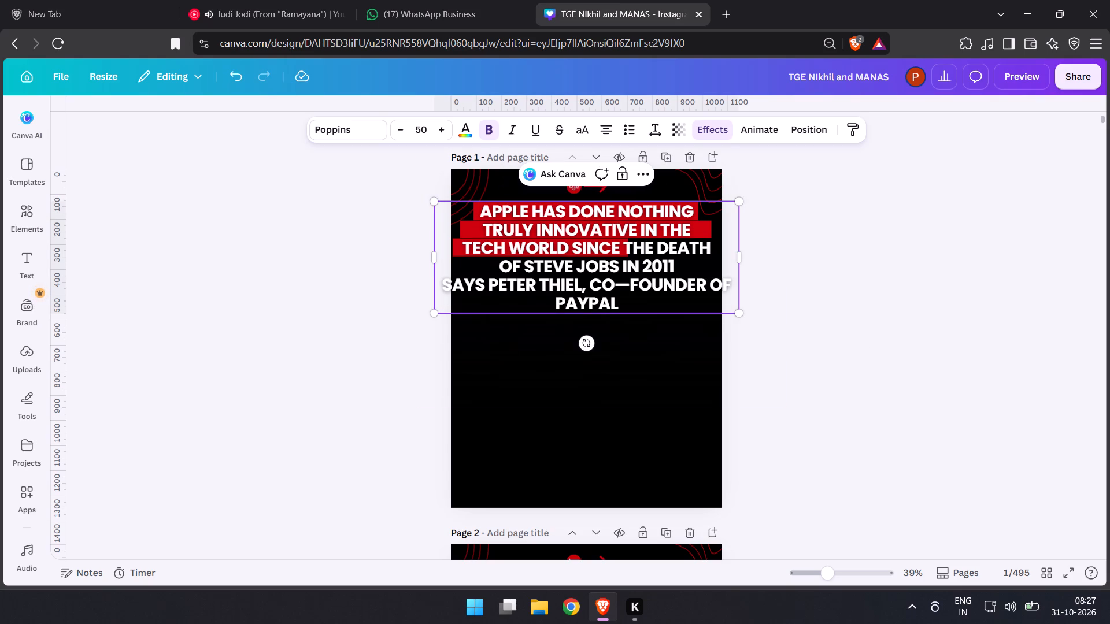
click(615, 209)
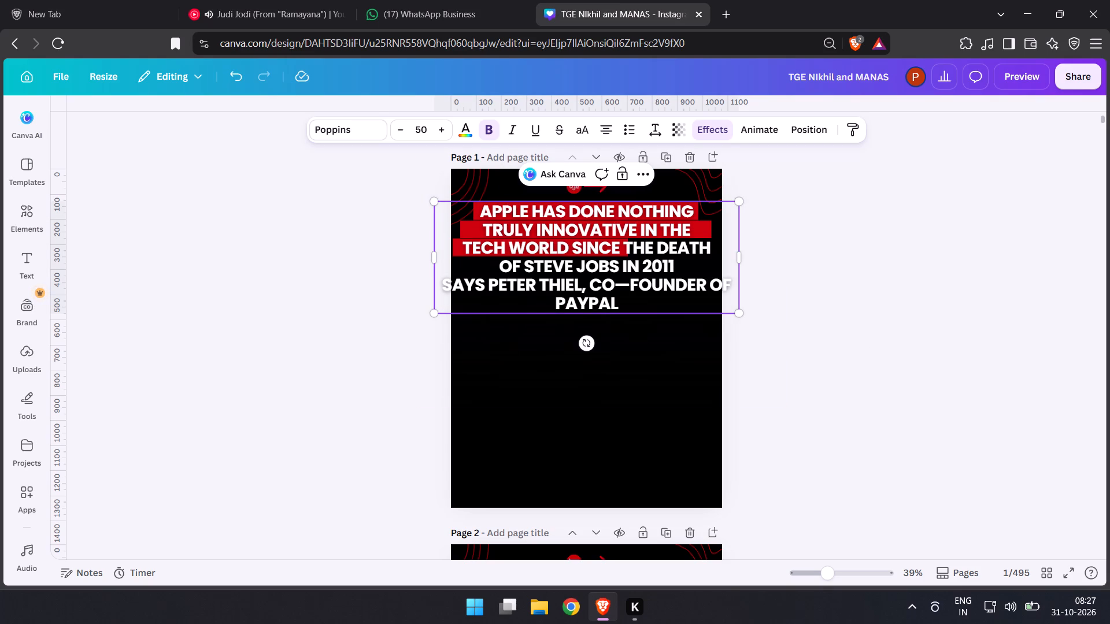
click(620, 213)
key(Return)
click(636, 244)
key(Return)
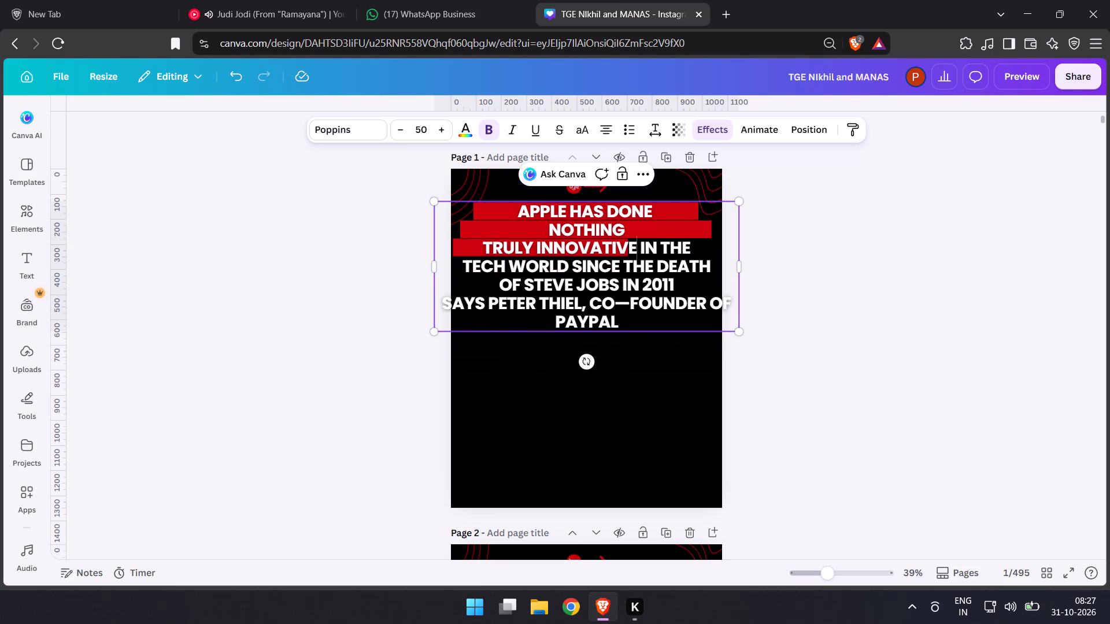
click(507, 250)
key(BackSpace)
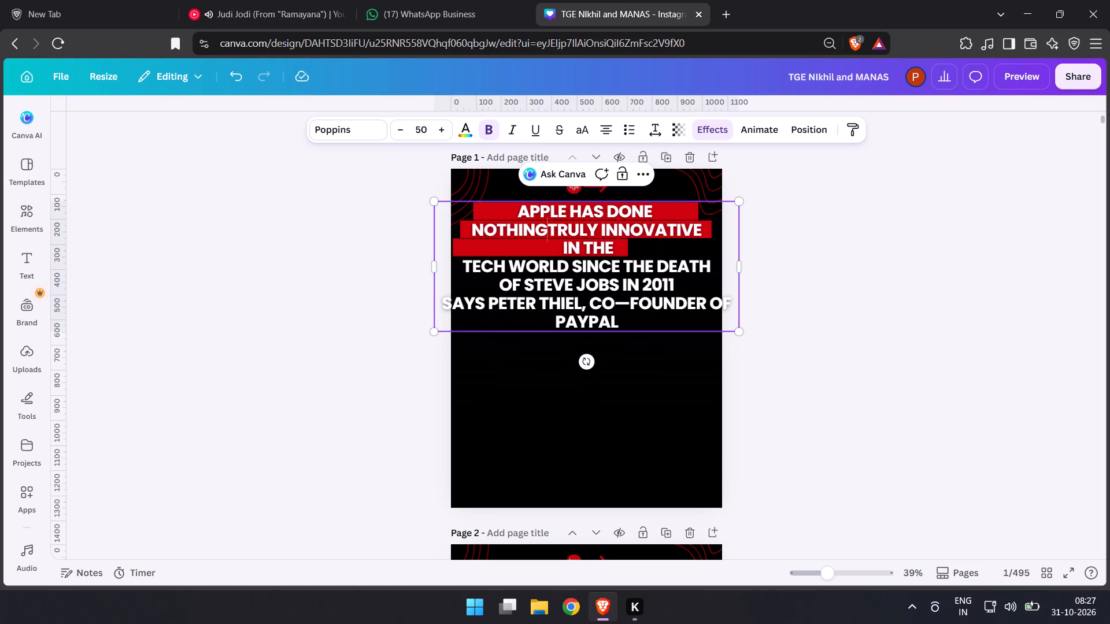
key(space)
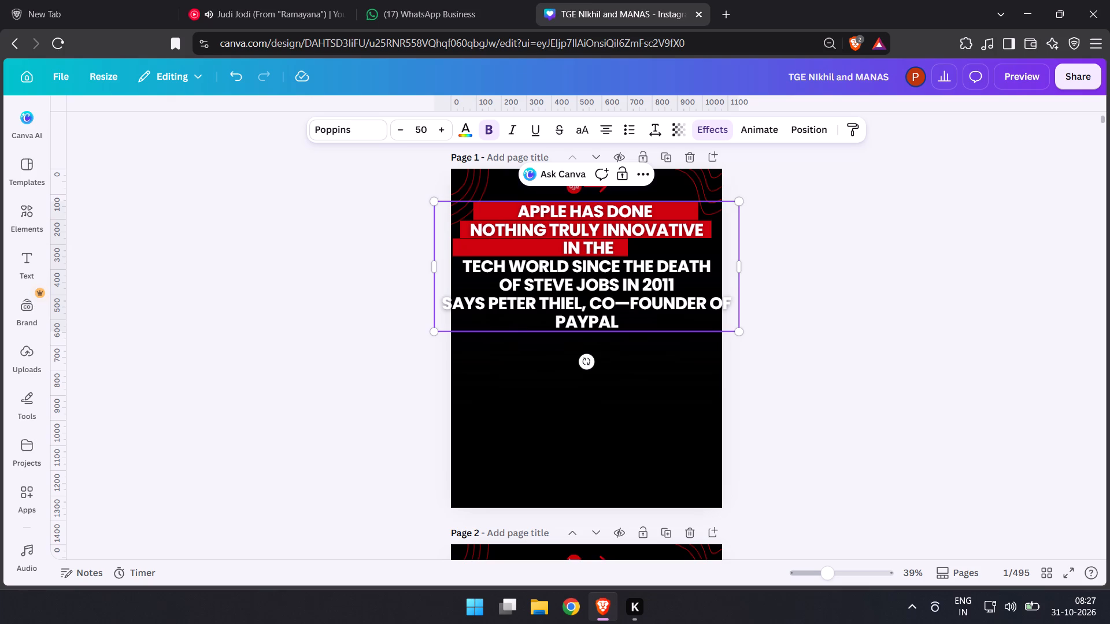
Rejoin the headline text so its third line reads IN THE TECH WORLD SINCE THE, with DEATH on the following line.
click(573, 265)
key(Return)
click(532, 266)
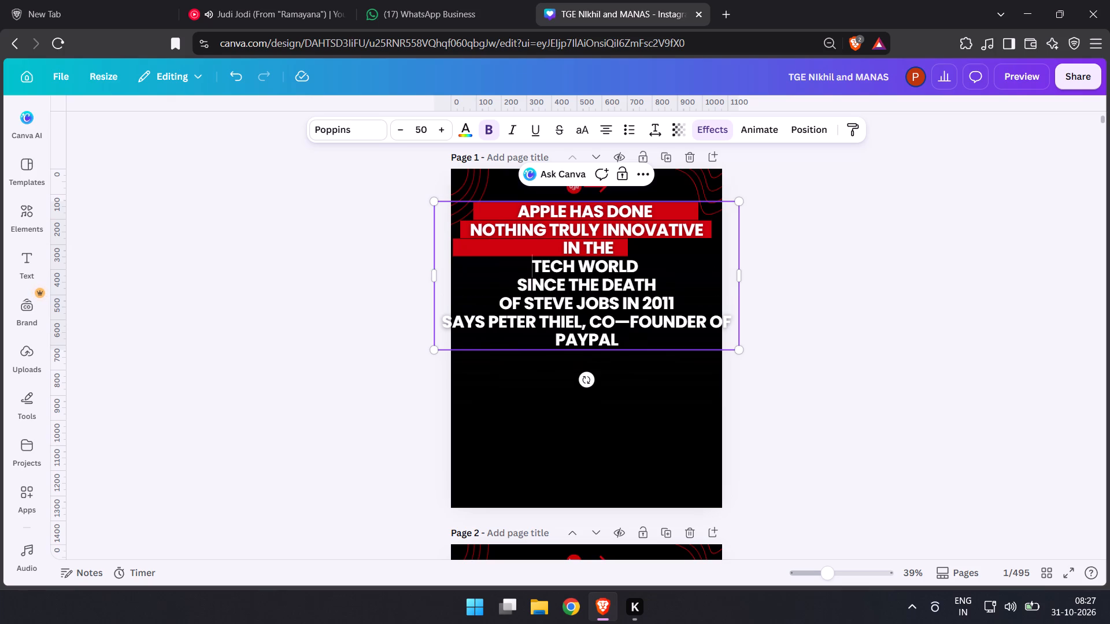
key(BackSpace)
key(space)
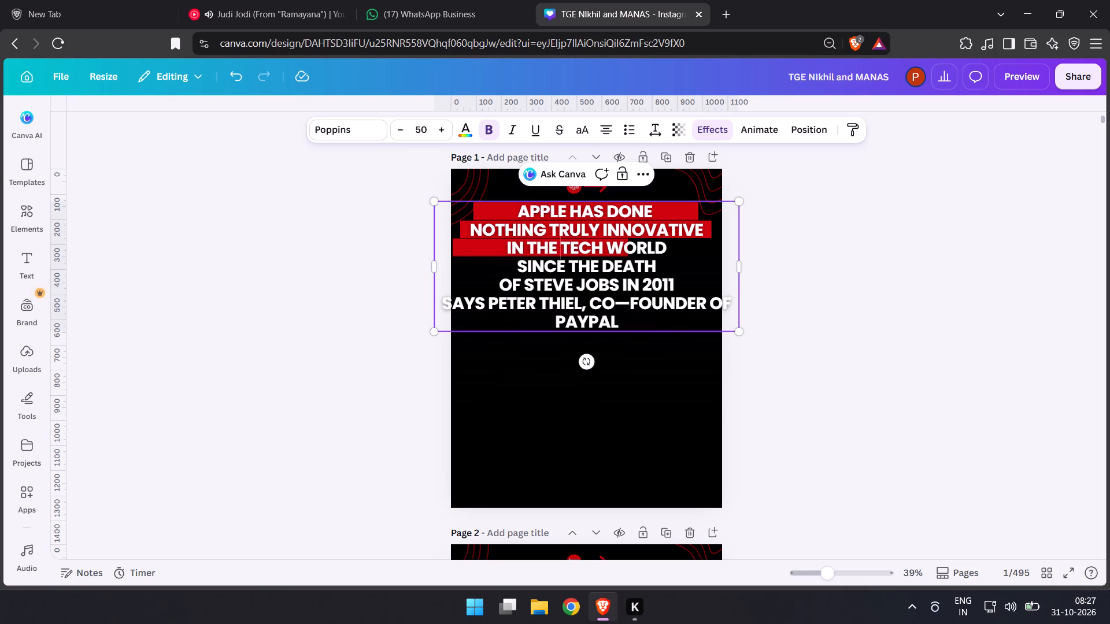
click(595, 264)
key(Return)
click(547, 271)
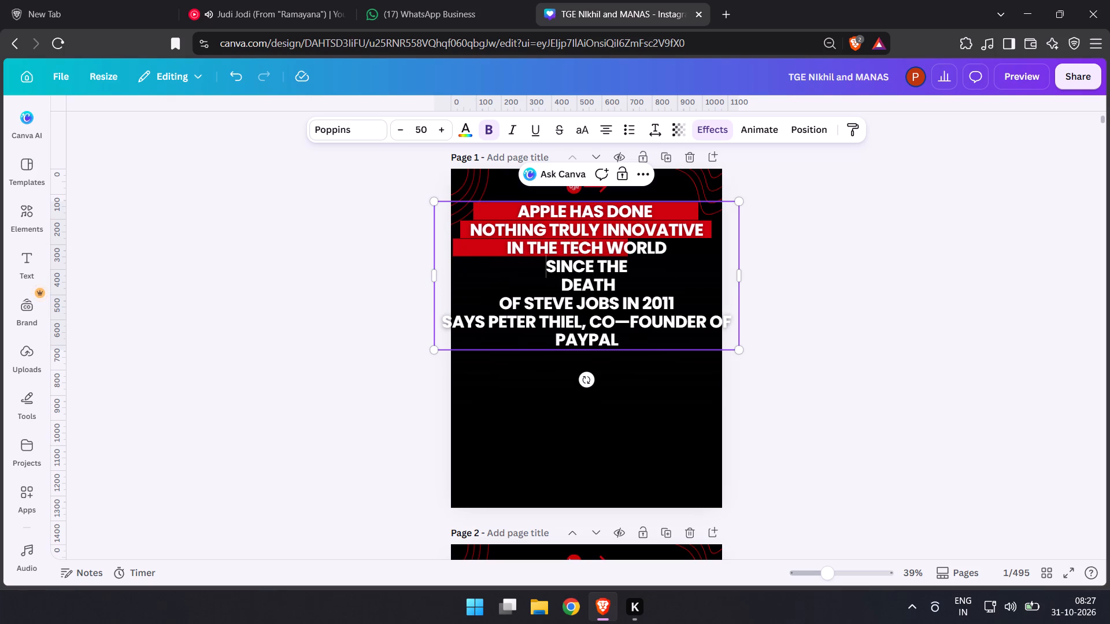
key(BackSpace)
key(space)
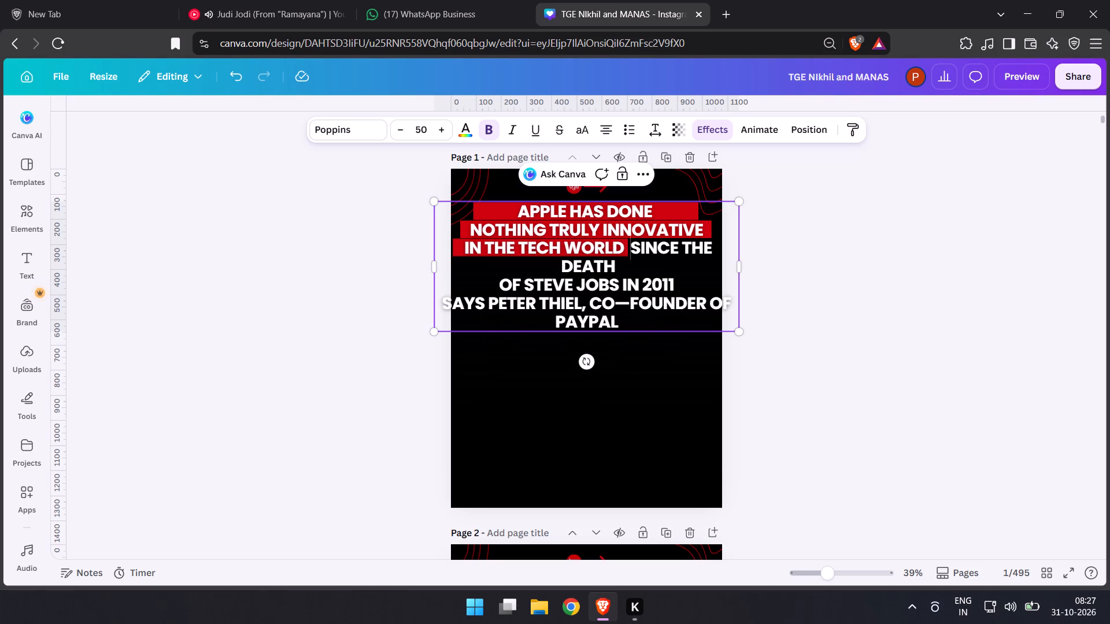
Arrange the remaining headline lines as DEATH OF STEVE JOBS IN 2011, SAYS PETER THIEL, CO—, and FOUNDER OF PAYPAL.
click(620, 280)
key(space)
click(498, 286)
key(BackSpace)
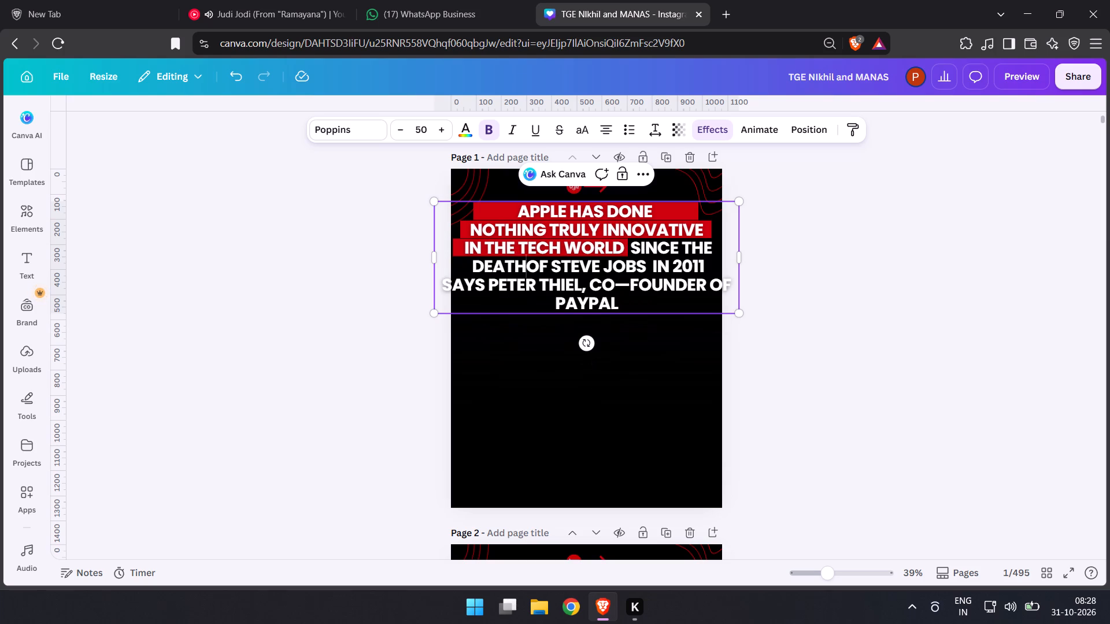
key(space)
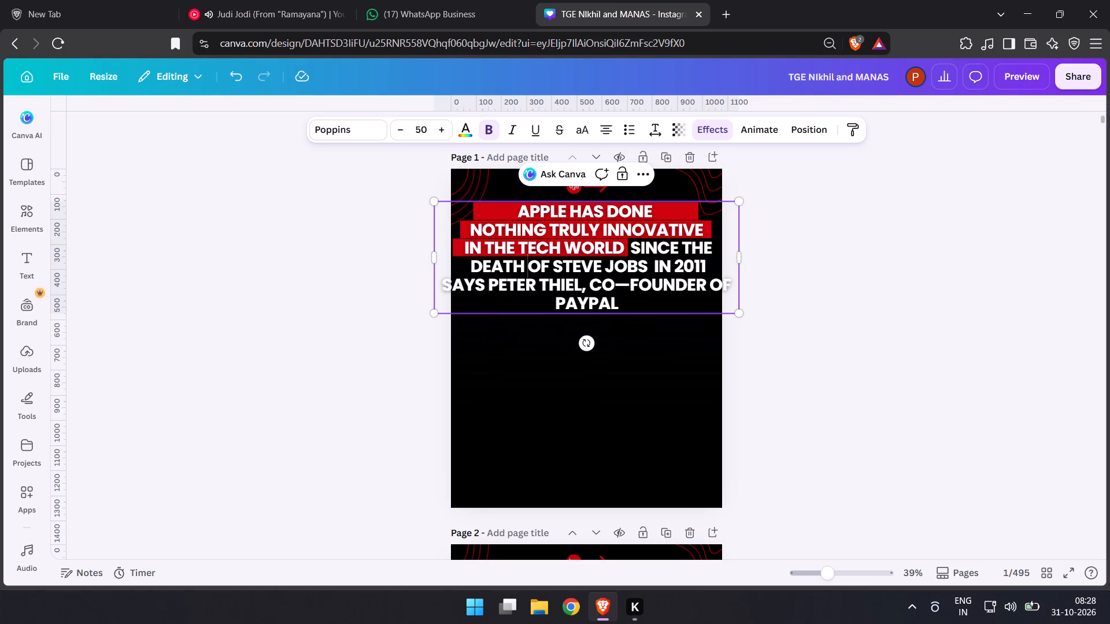
click(632, 281)
key(Return)
click(383, 349)
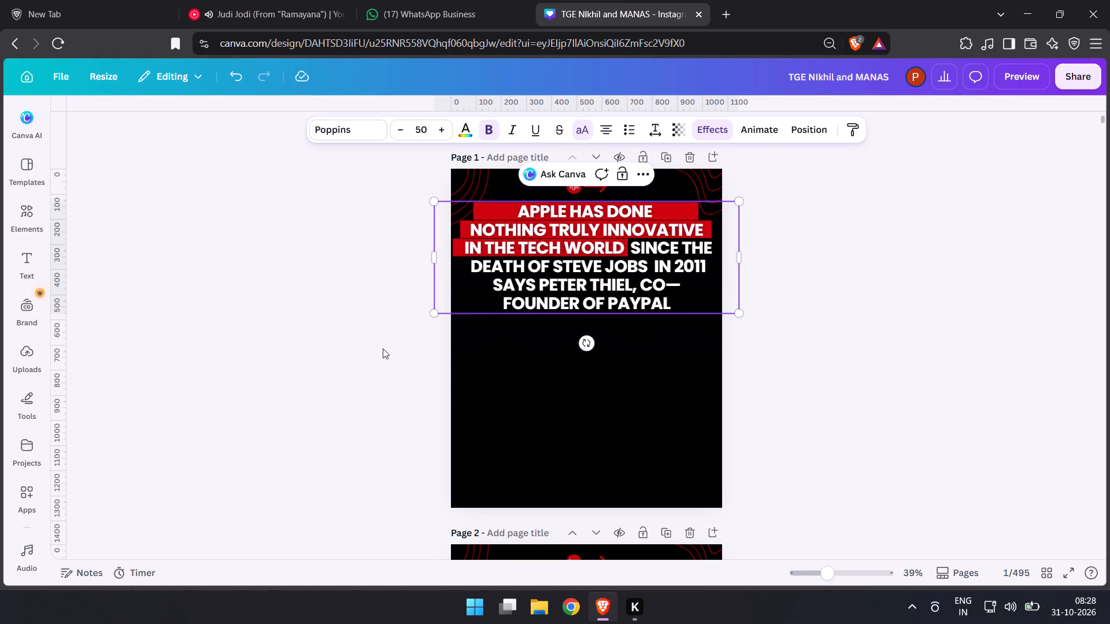
Reduce the page 1 headline's font size to 45.
click(687, 270)
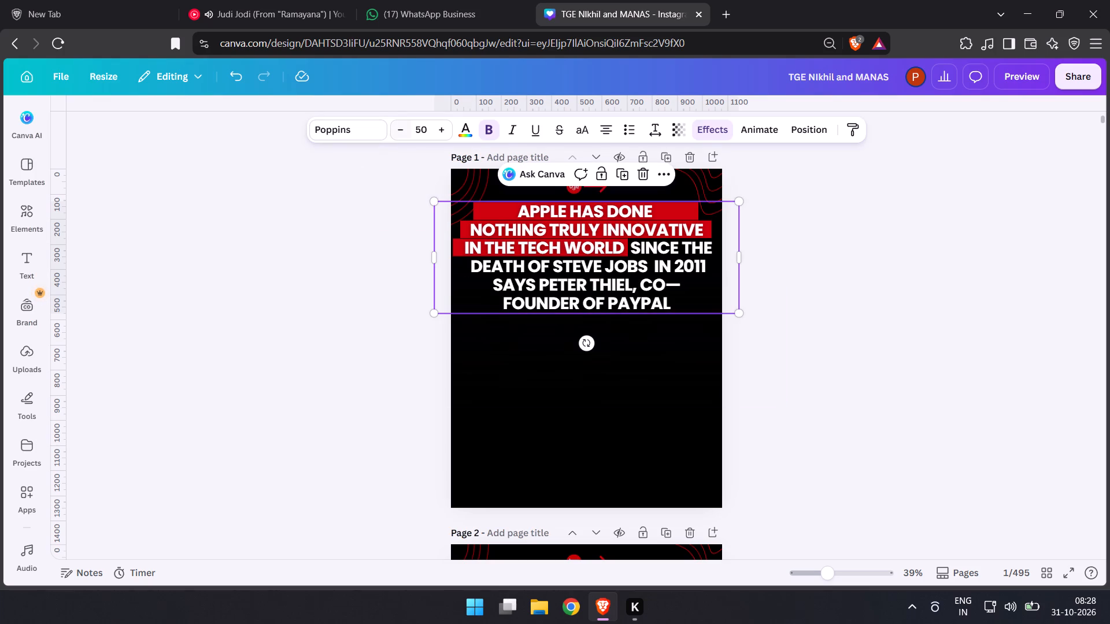
click(404, 125)
double_click(404, 125)
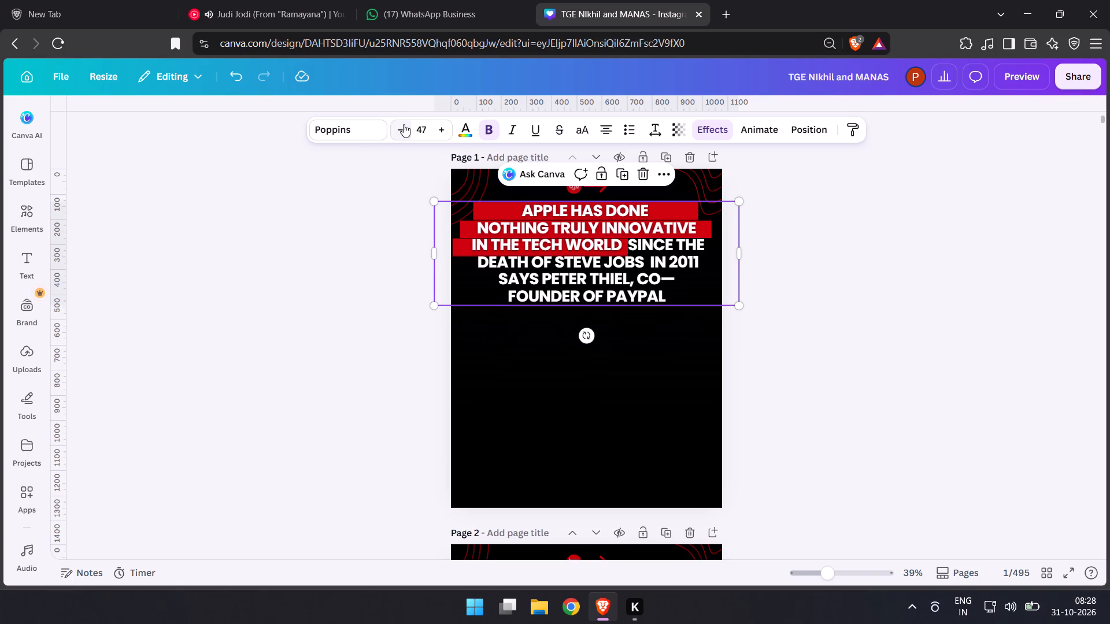
click(404, 124)
click(404, 124)
double_click(306, 377)
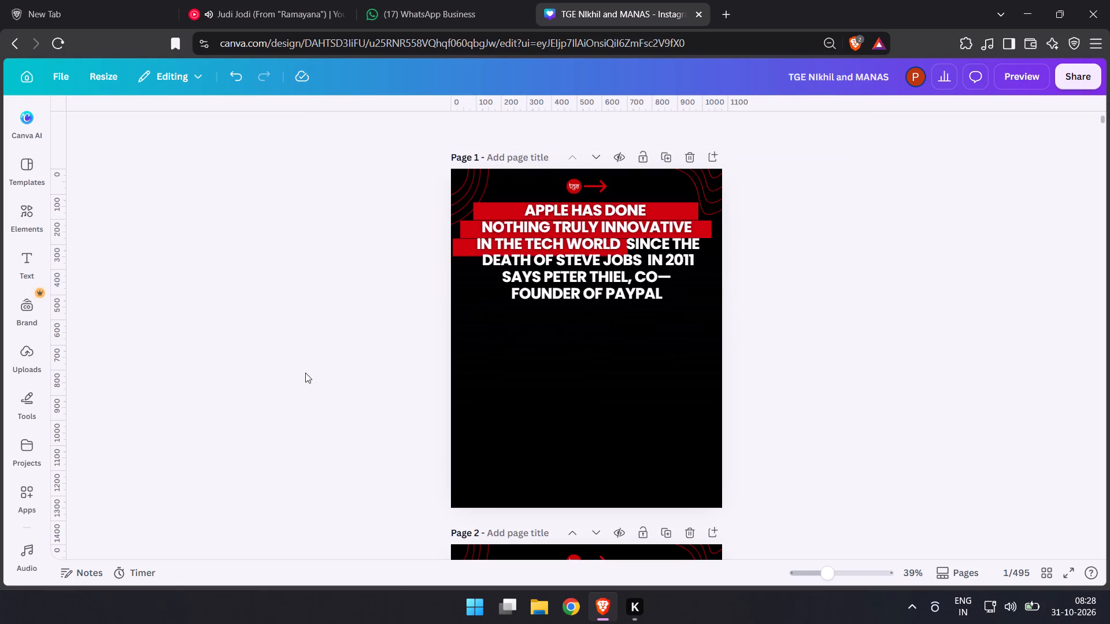
Replace the long dash after CO in the headline with a plain hyphen.
double_click(659, 281)
click(672, 280)
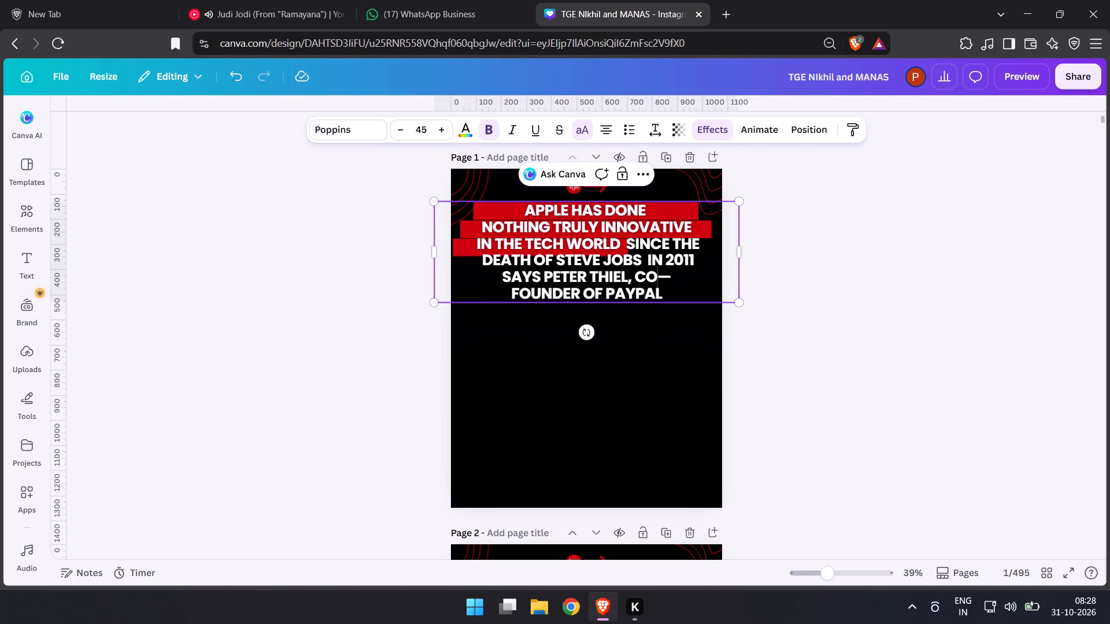
key(BackSpace)
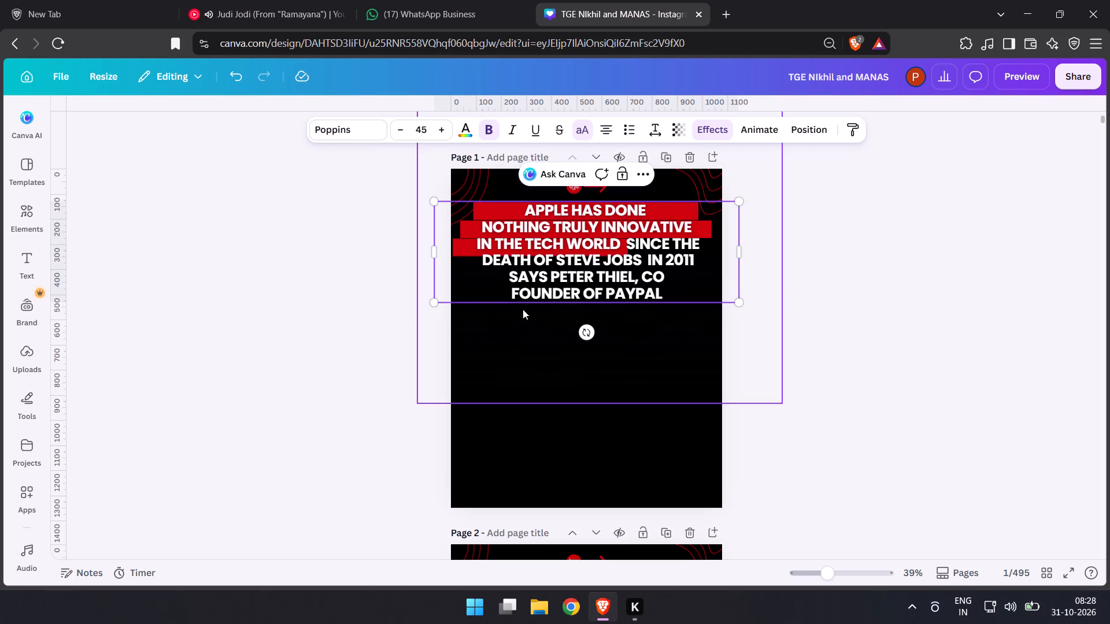
key(minus)
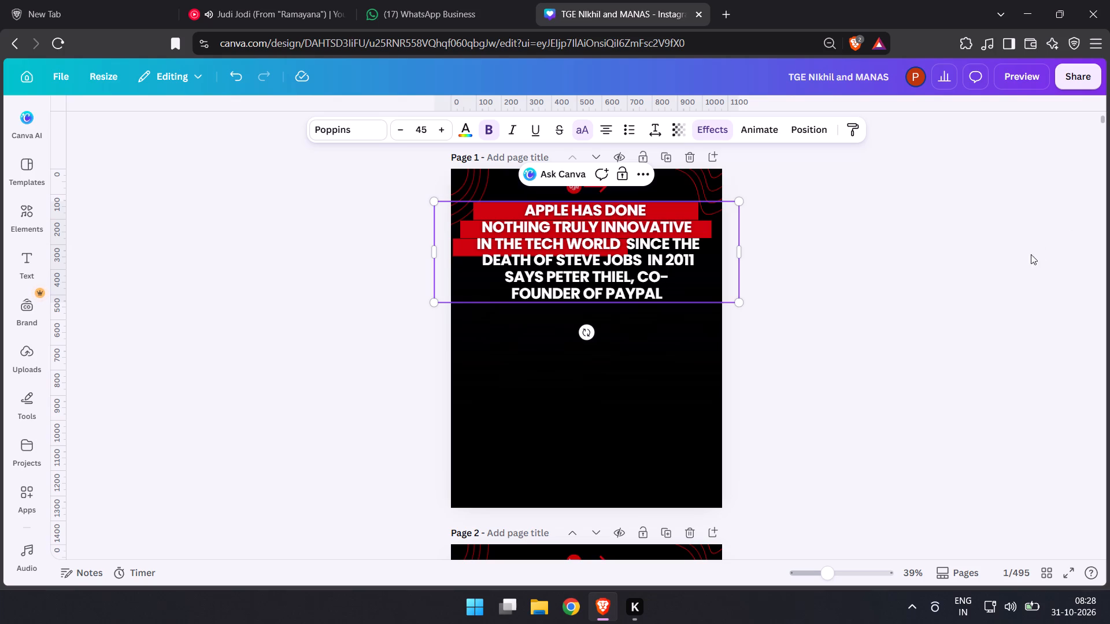
click(974, 284)
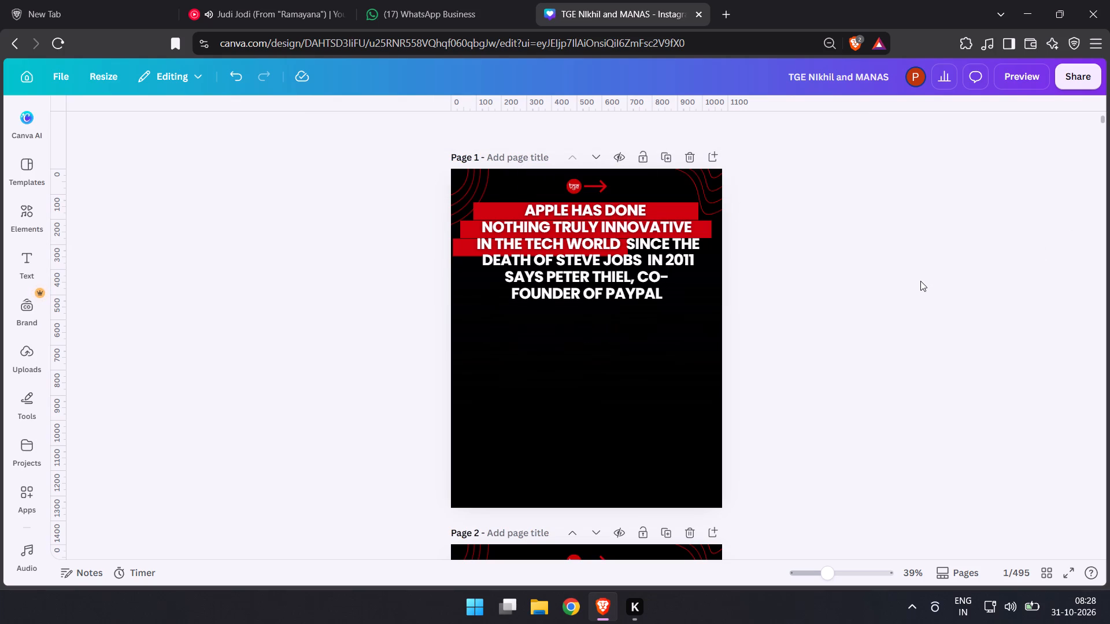
Set the height of the red highlight bar behind the headline's third line to 65 px.
click(621, 255)
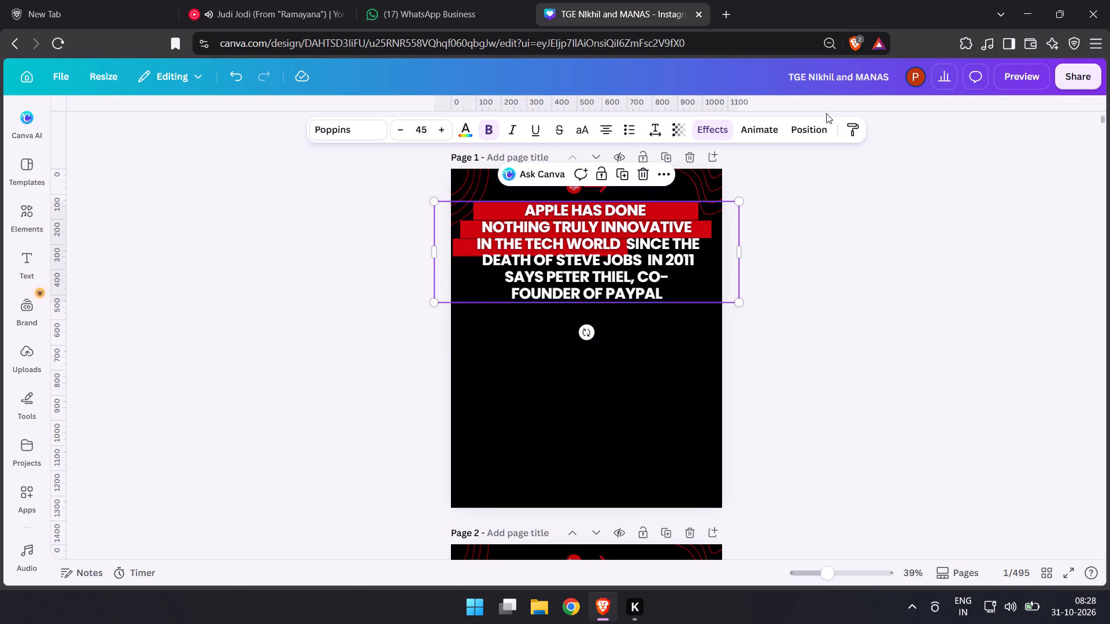
click(818, 128)
click(236, 155)
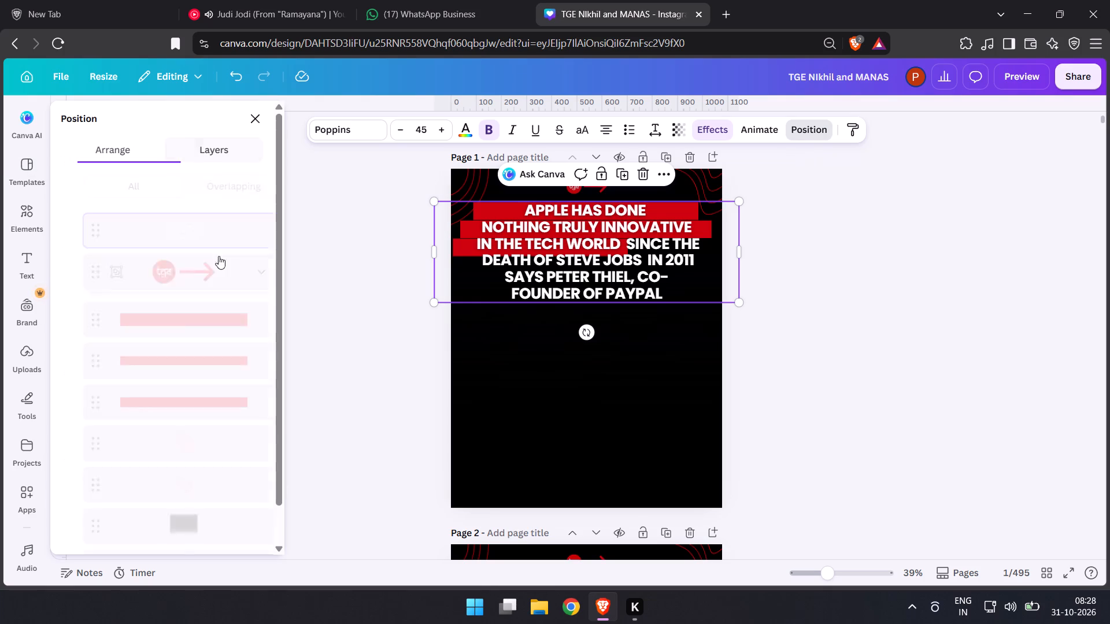
click(182, 306)
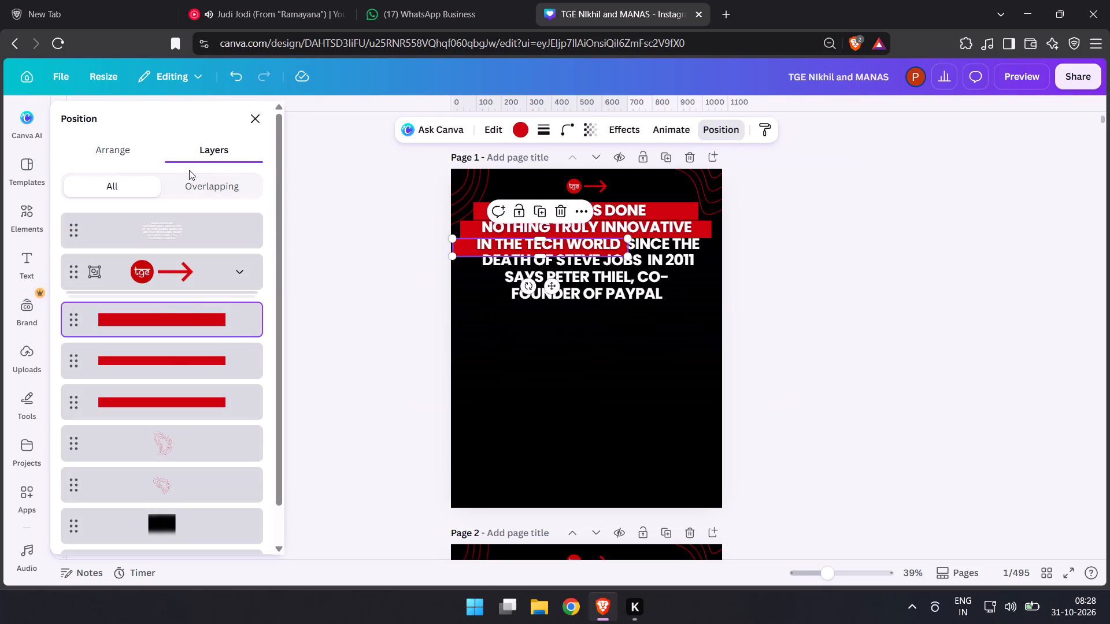
click(99, 146)
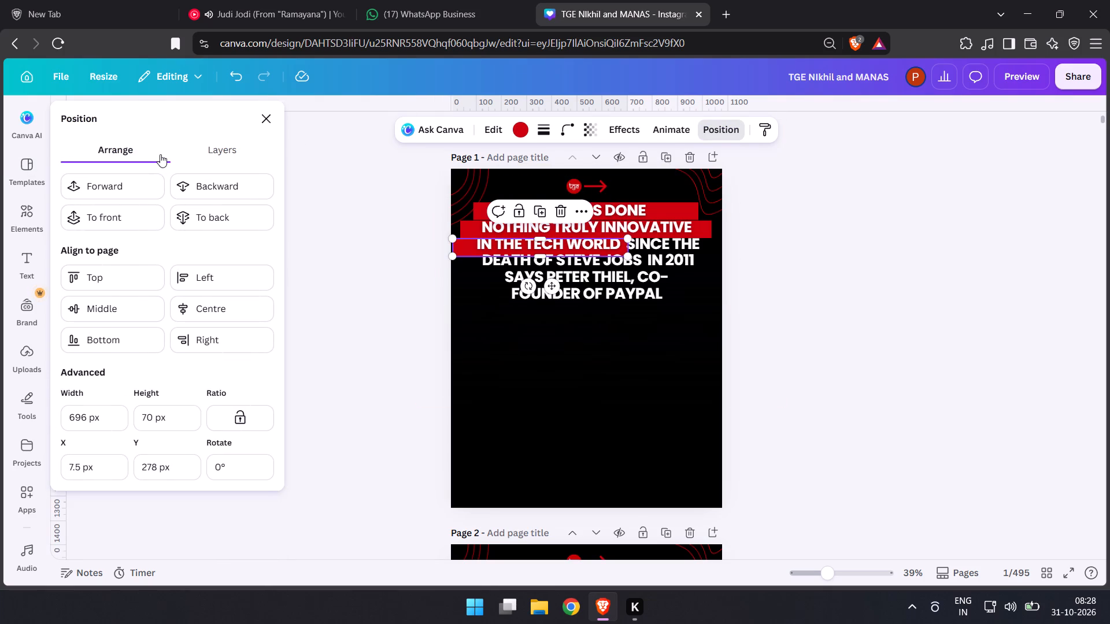
key(o)
drag(149, 410, 144, 412)
drag(152, 419, 138, 412)
text(65)
key(Return)
Set the height of the red highlight bar behind the headline's second line to 65 px.
click(214, 149)
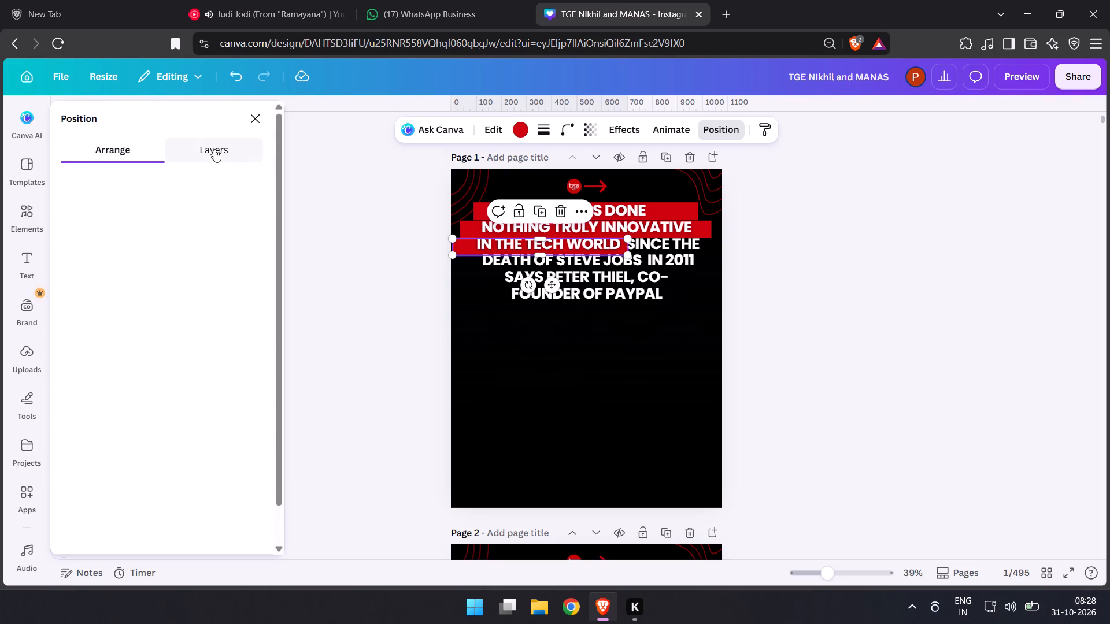
click(165, 353)
click(110, 147)
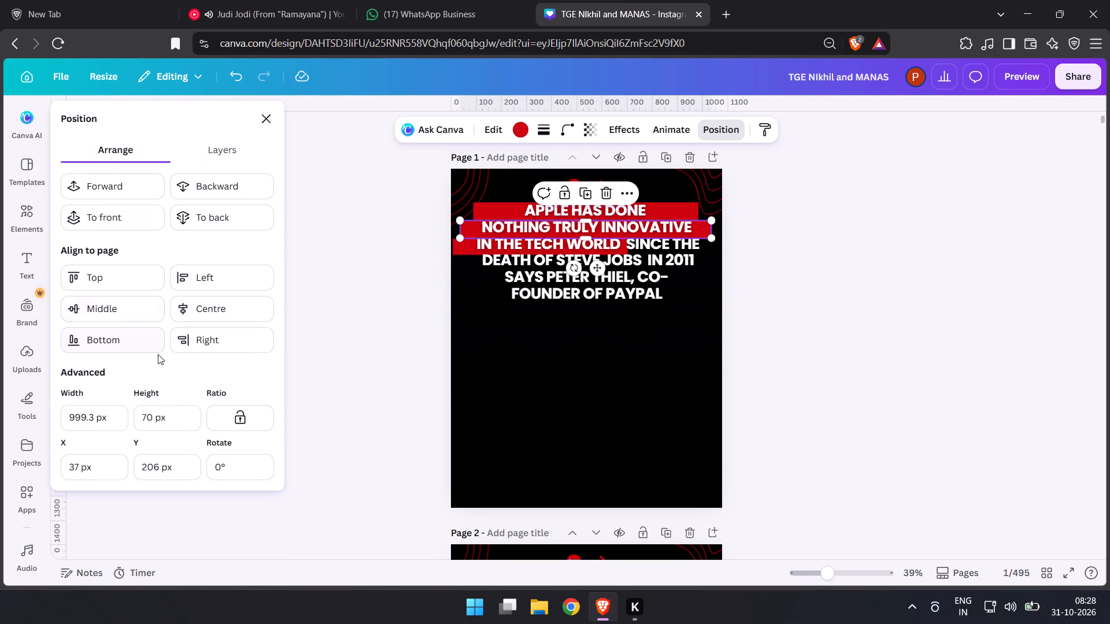
drag(154, 418, 136, 407)
key(6)
key(5)
key(Return)
Set the height of the red highlight bar behind the headline's first line to 65 px.
click(249, 144)
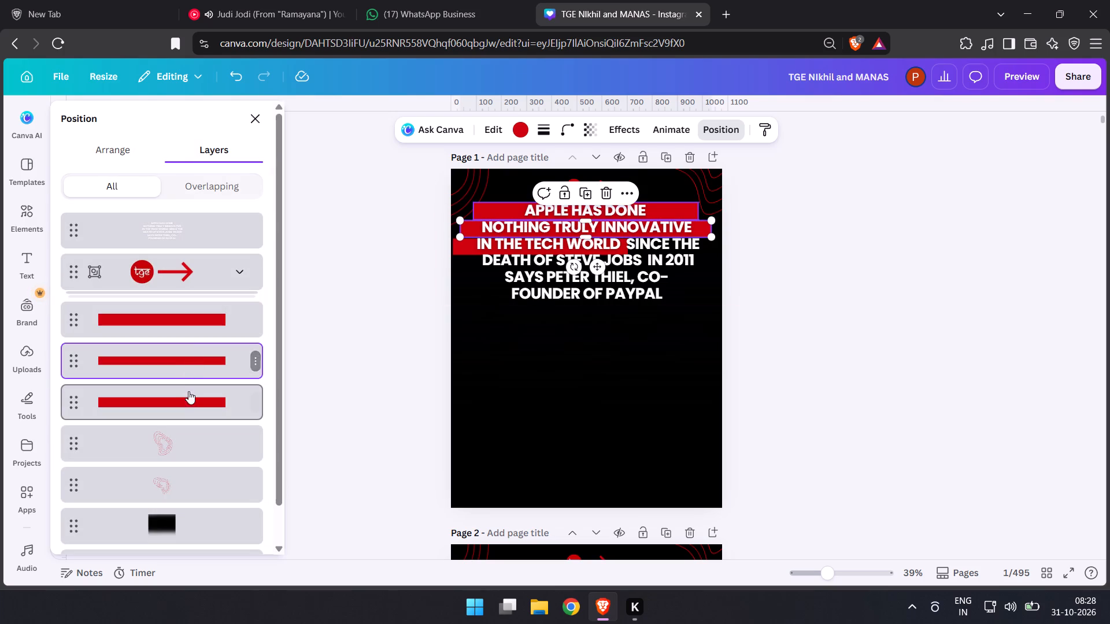
click(189, 395)
click(123, 146)
drag(180, 415, 119, 411)
key(Return)
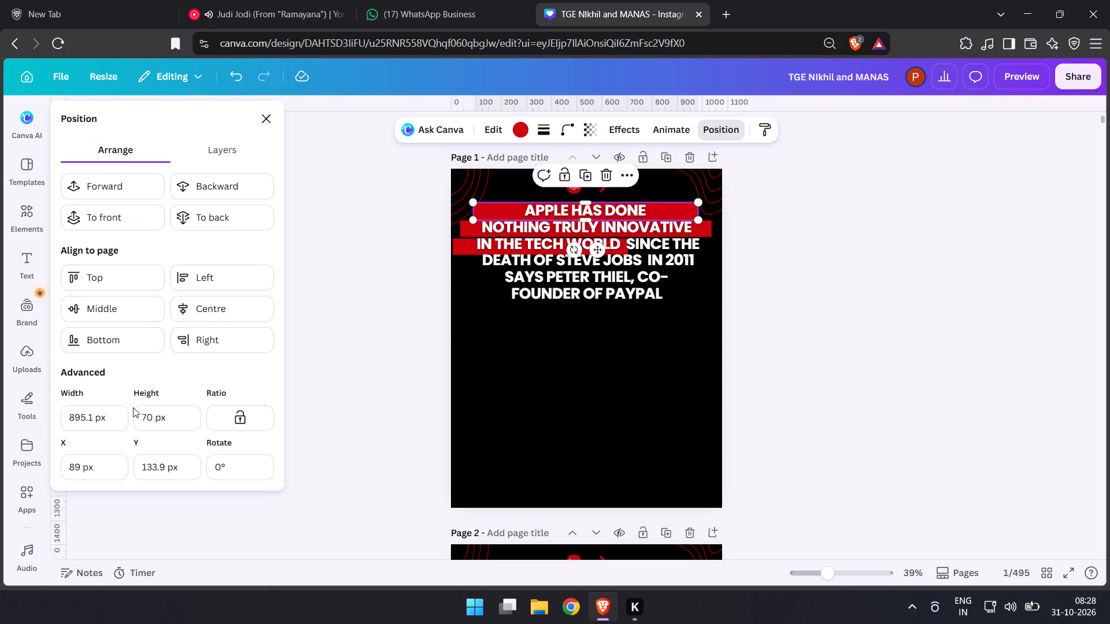
drag(170, 422, 139, 414)
key(6)
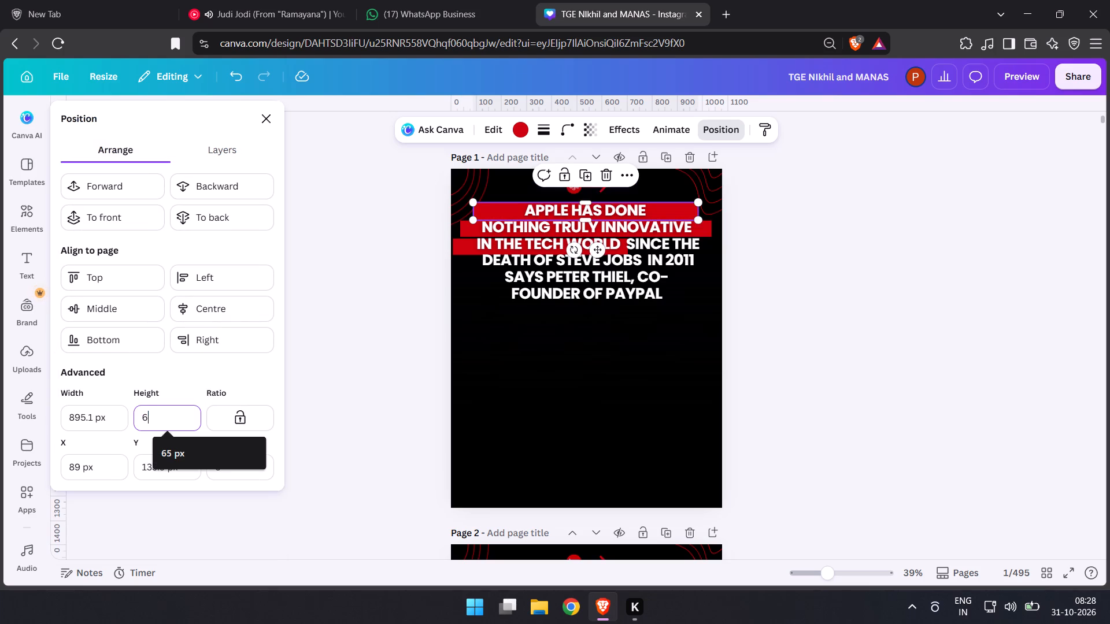
key(5)
key(Return)
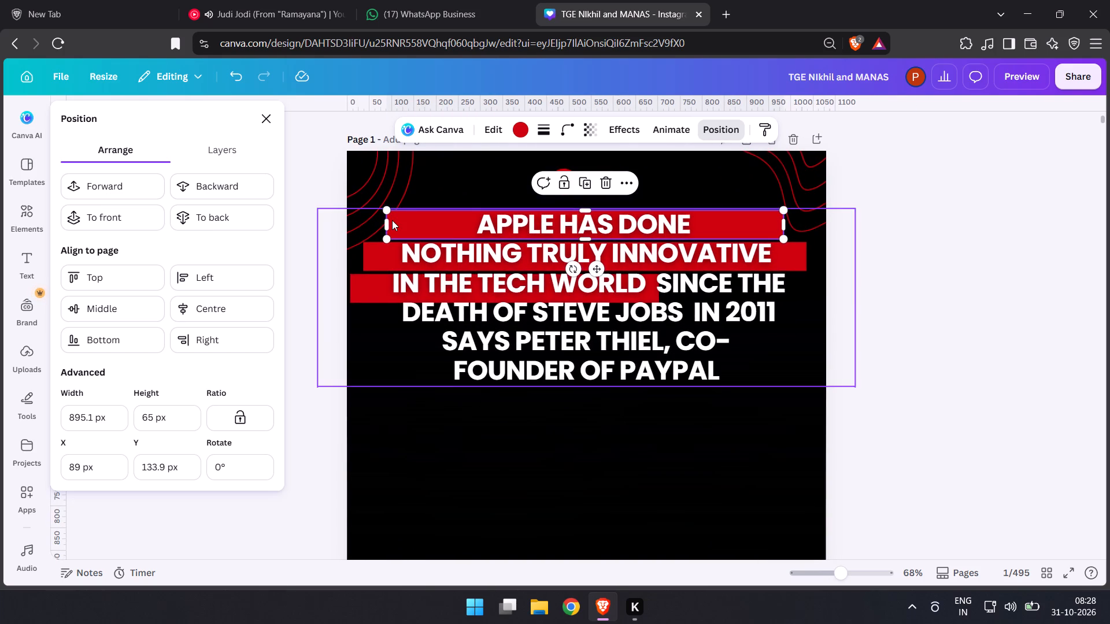
Narrow the first line's red bar from both ends to about 518 px wide, fitting it around APPLE HAS DONE.
drag(390, 220, 473, 220)
drag(785, 224, 723, 219)
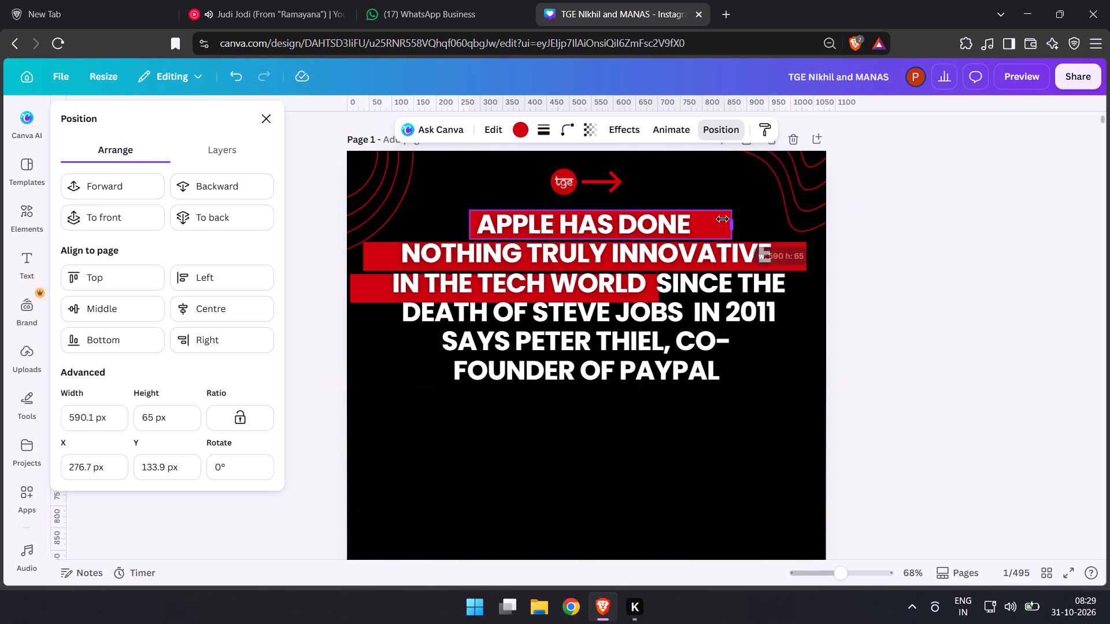
drag(723, 219, 704, 217)
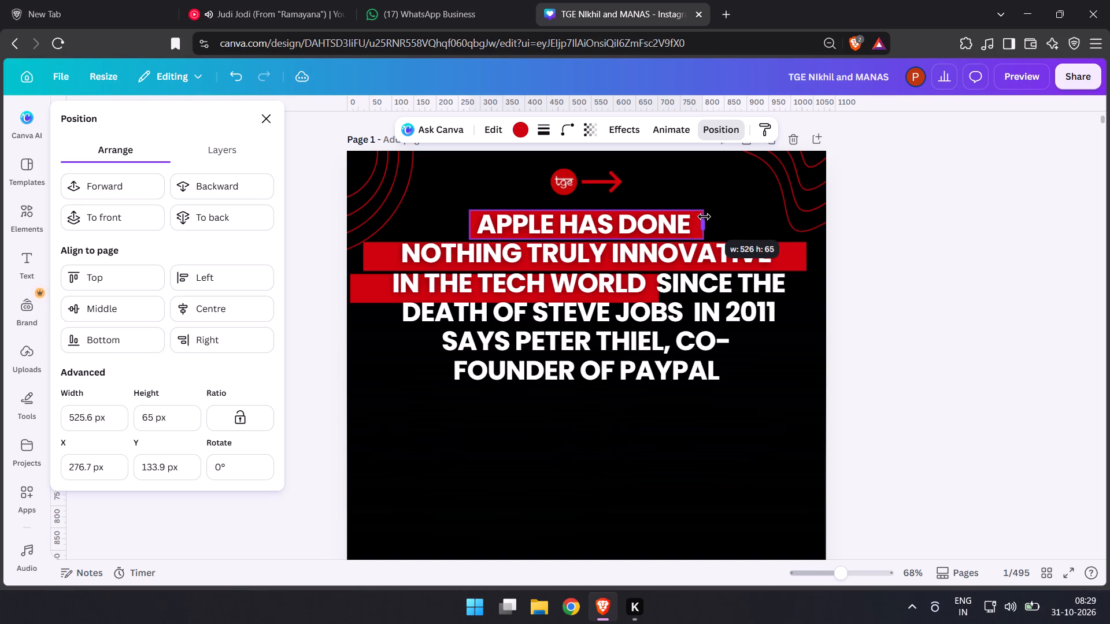
drag(704, 217, 701, 217)
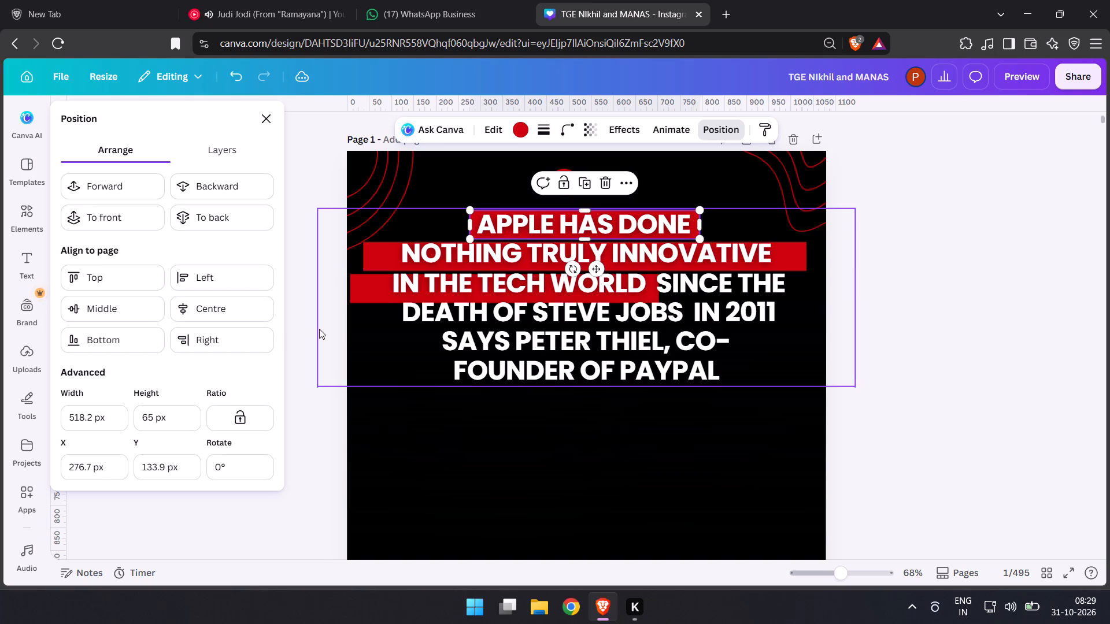
Nudge the red bars behind the headline's second and first lines slightly up to align them with their text.
click(242, 150)
click(194, 362)
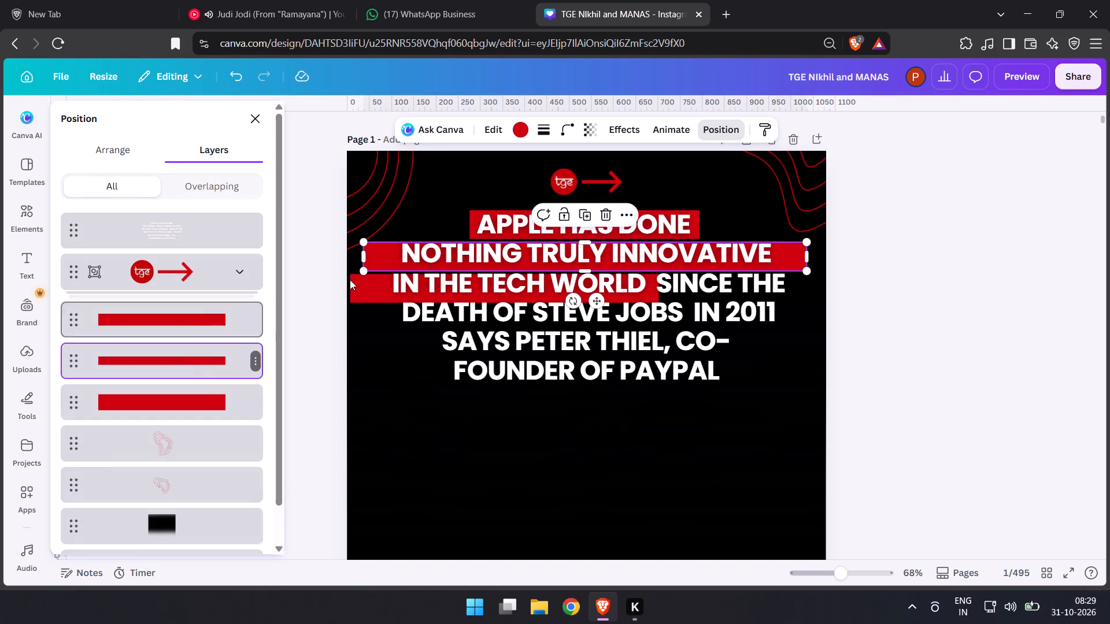
click(386, 256)
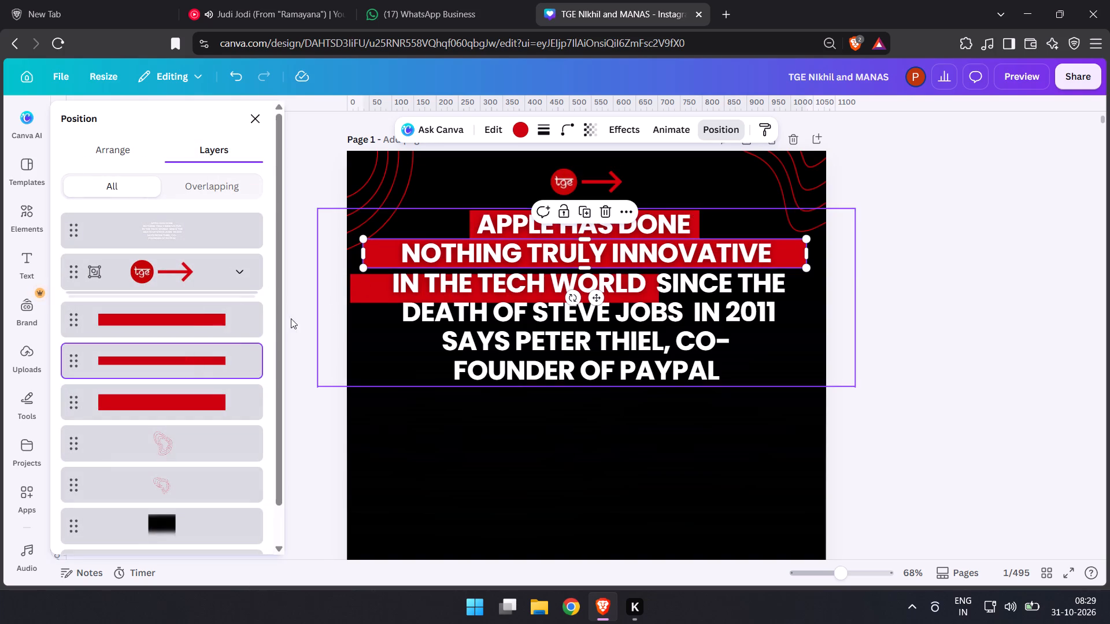
click(238, 302)
click(226, 398)
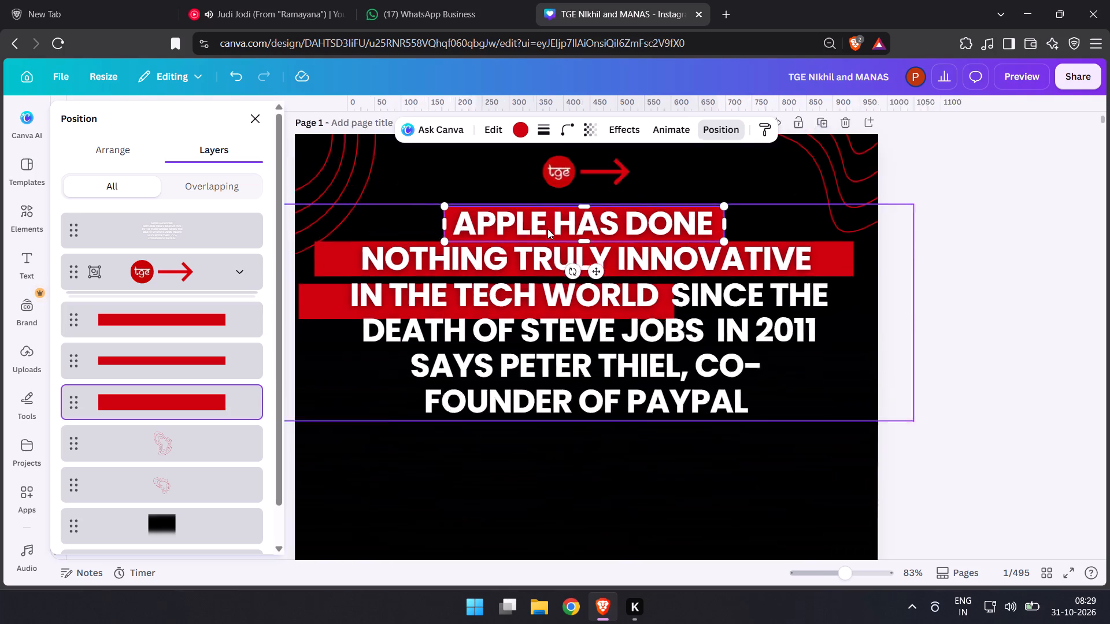
click(519, 235)
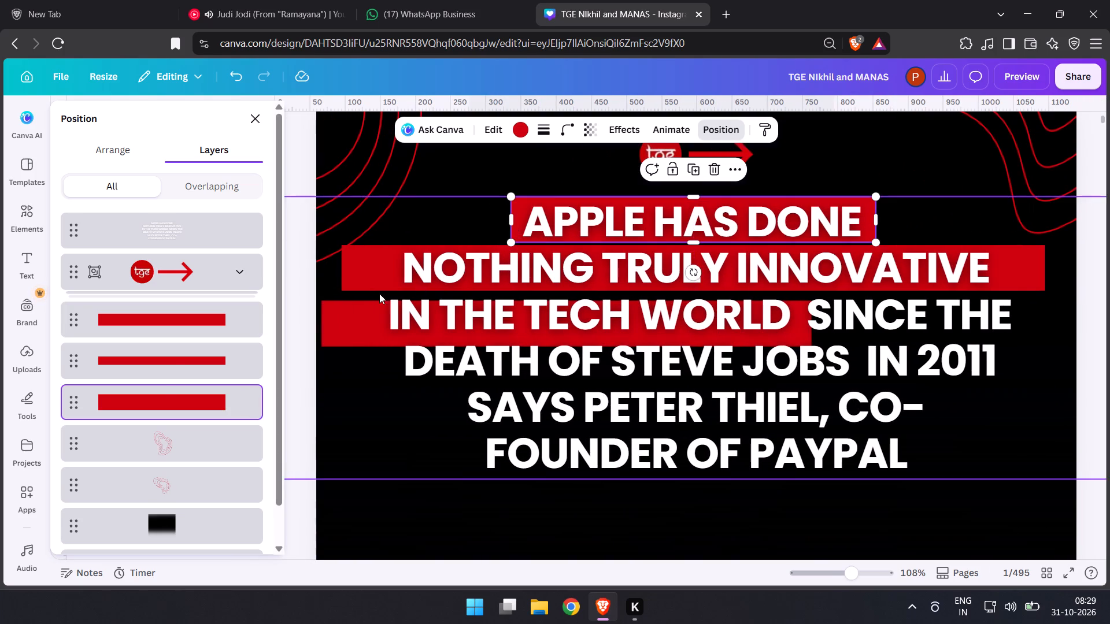
Narrow the second line's red bar from both ends to fit around NOTHING TRULY INNOVATIVE.
click(165, 366)
drag(344, 271, 401, 278)
drag(1044, 271, 1015, 270)
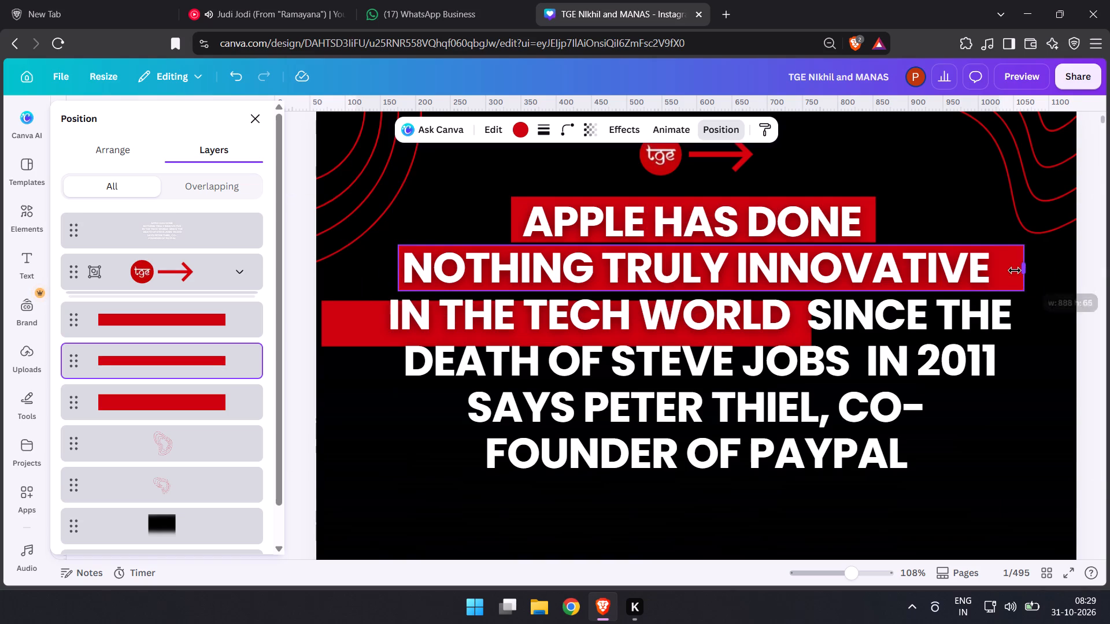
drag(1015, 270, 998, 267)
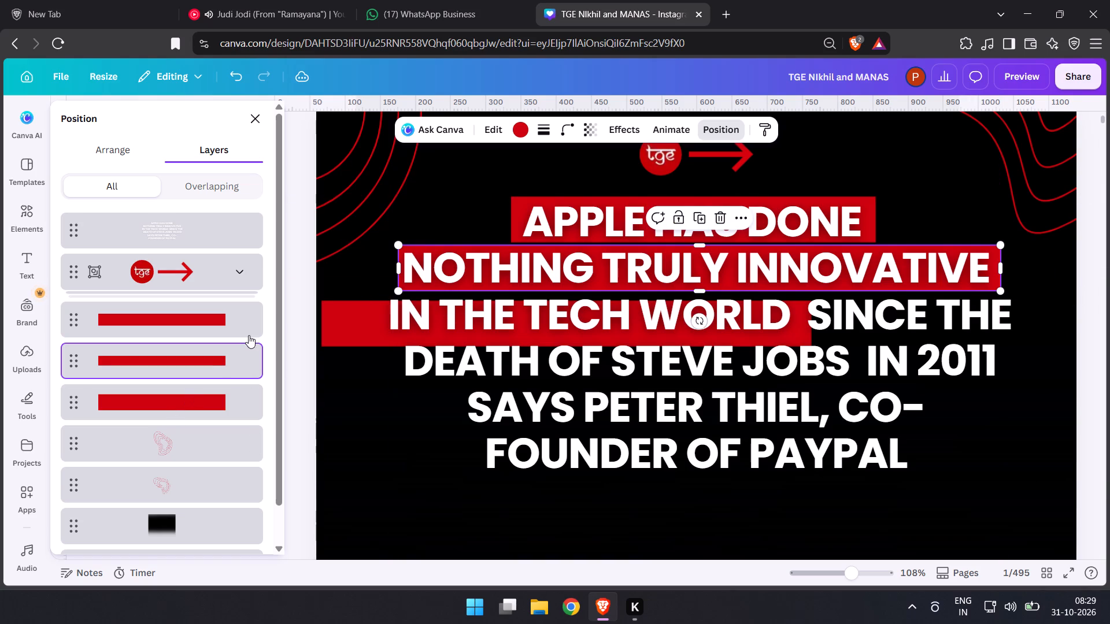
Move the third line's red bar up slightly and narrow it from both ends to fit around IN THE TECH WORLD.
click(240, 330)
drag(454, 337, 454, 332)
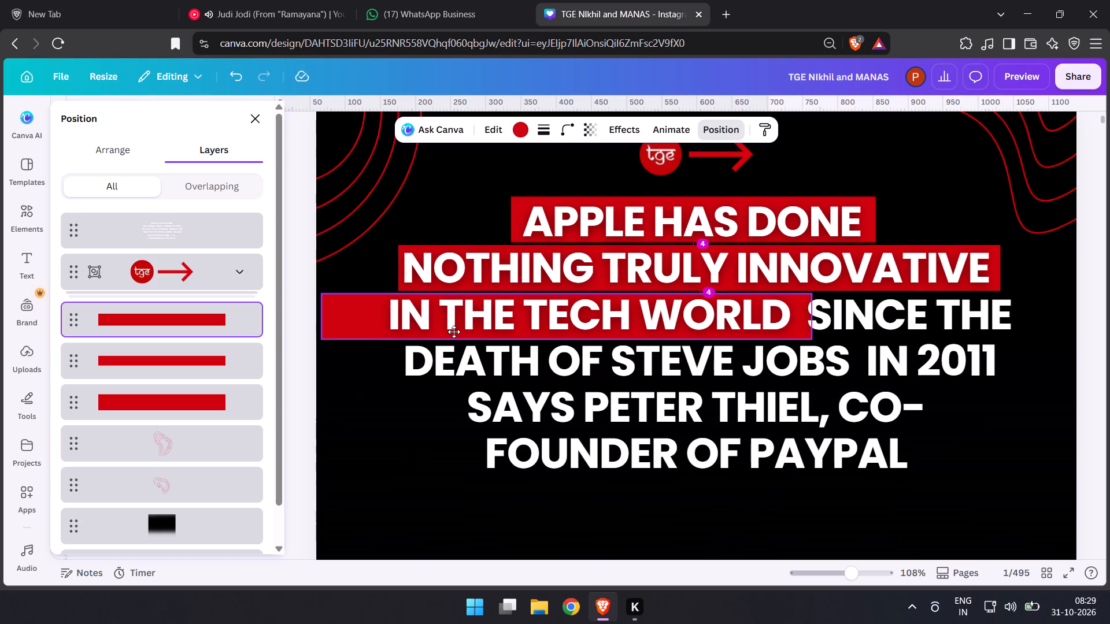
drag(319, 317, 365, 317)
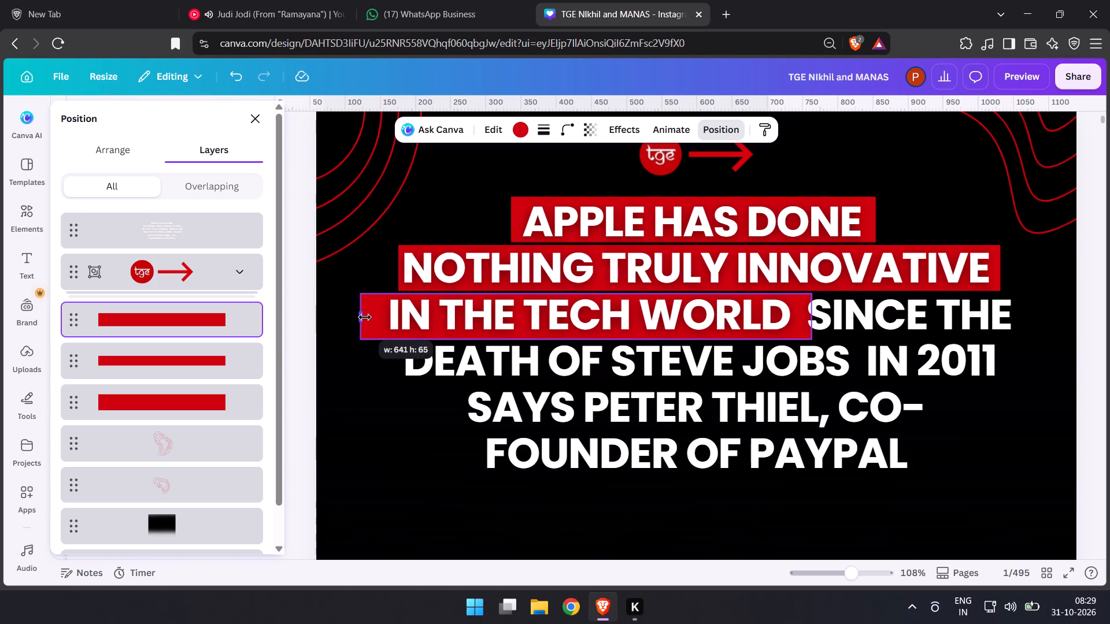
drag(365, 317, 378, 320)
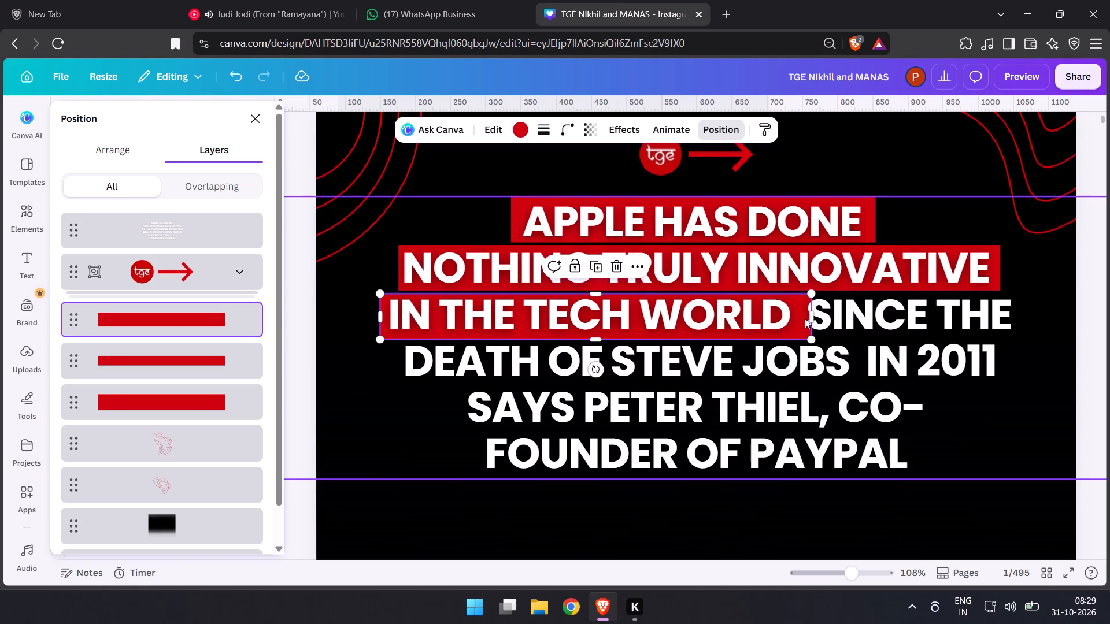
drag(811, 318, 797, 314)
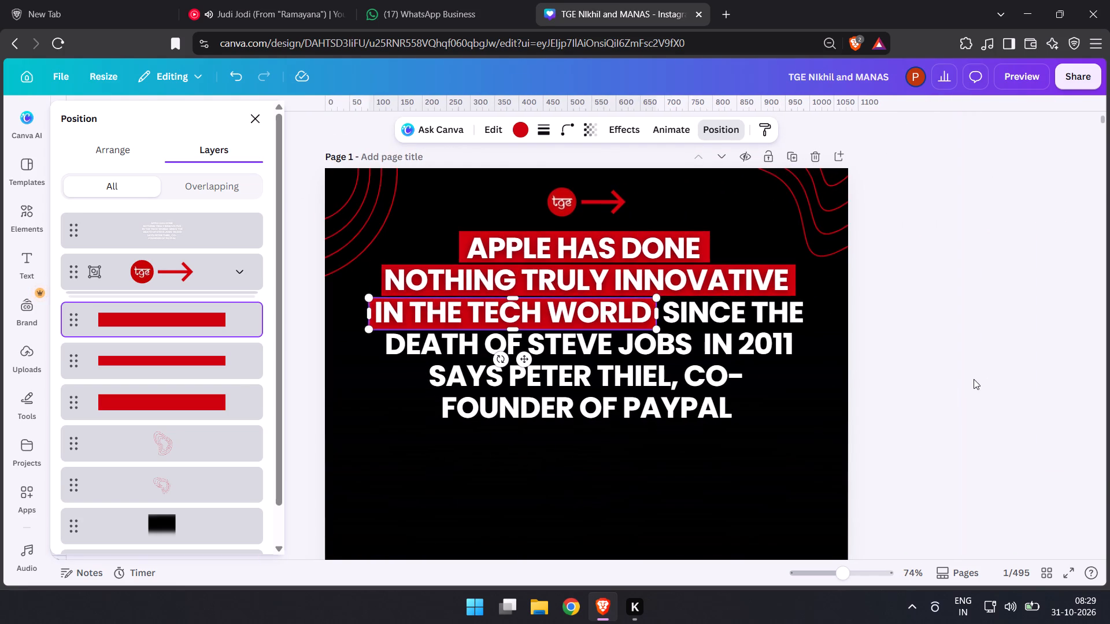
double_click(976, 378)
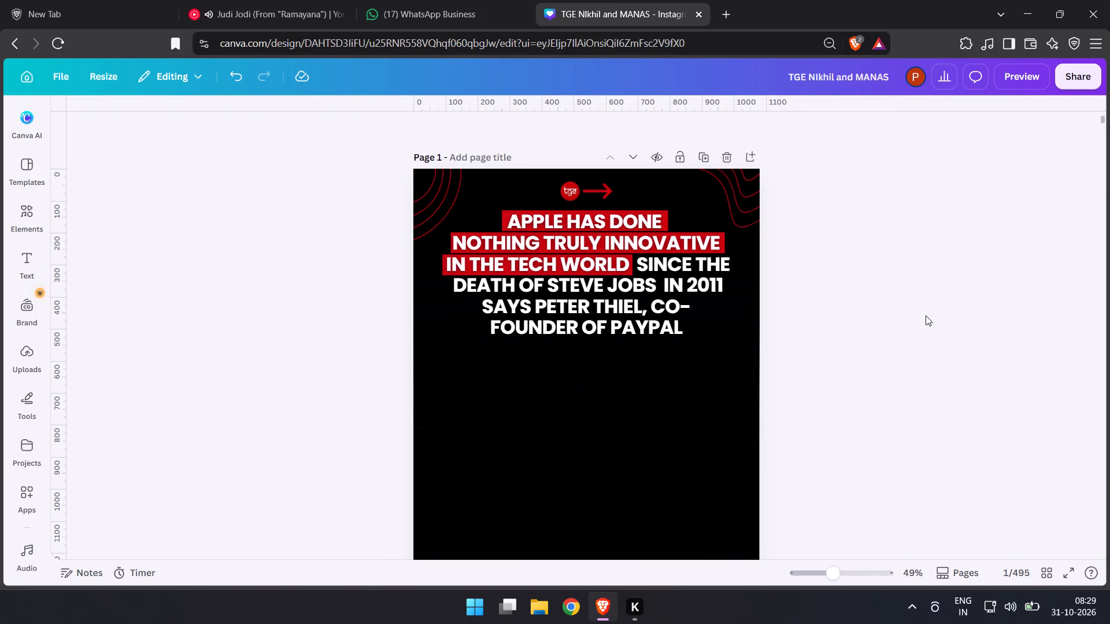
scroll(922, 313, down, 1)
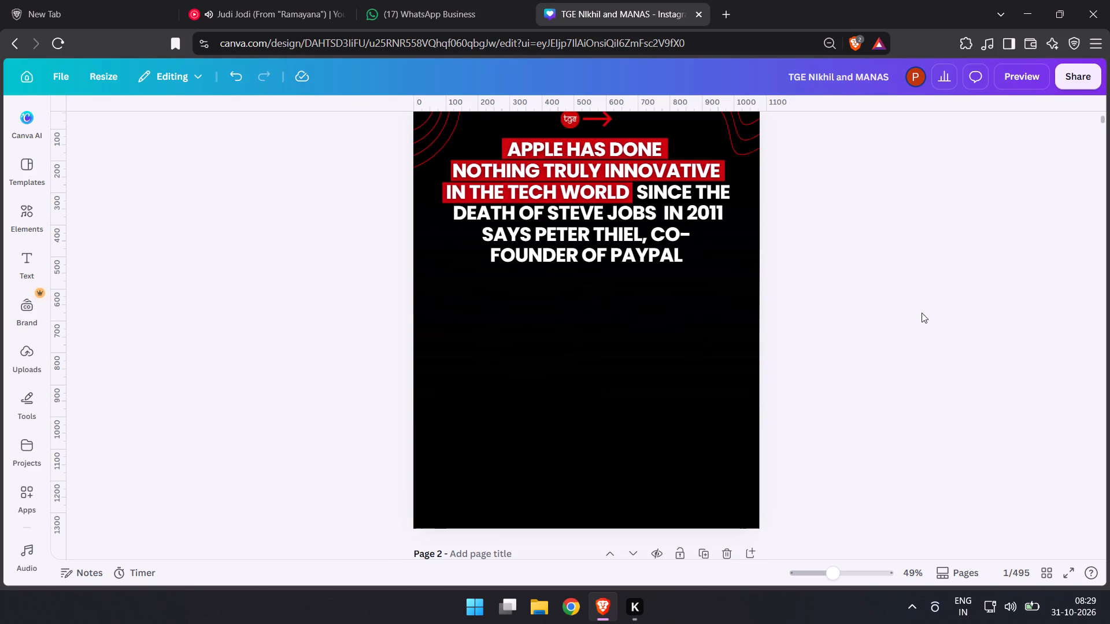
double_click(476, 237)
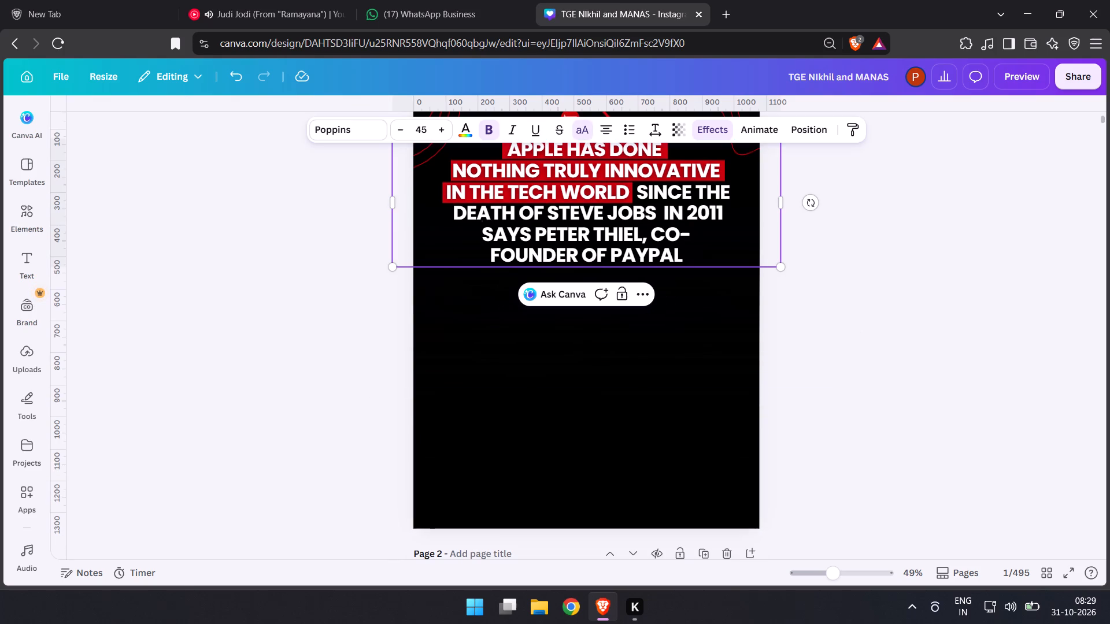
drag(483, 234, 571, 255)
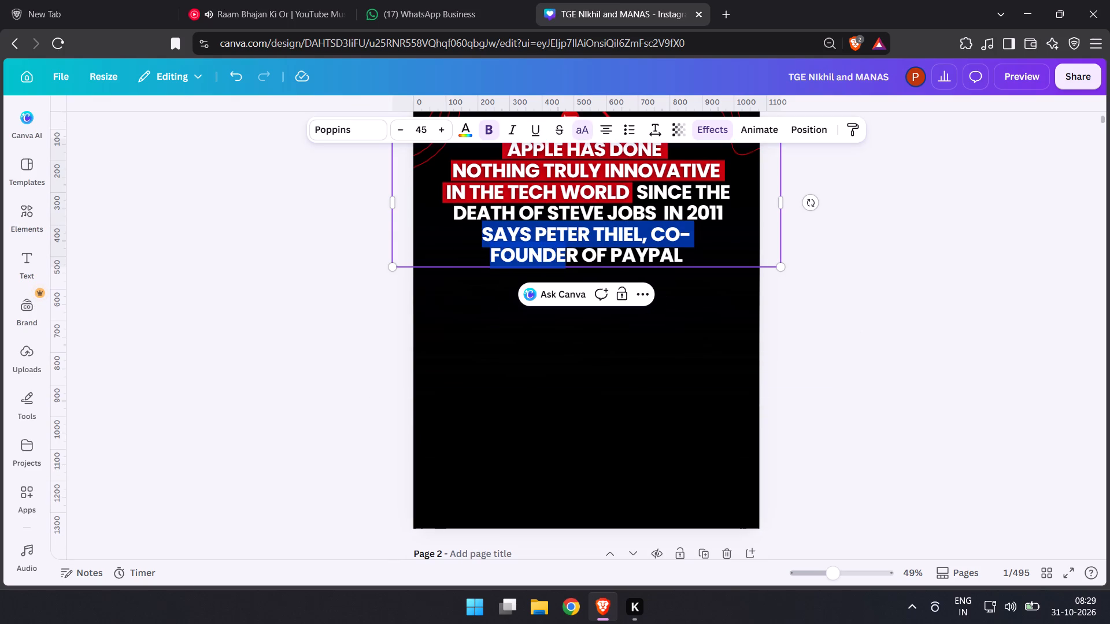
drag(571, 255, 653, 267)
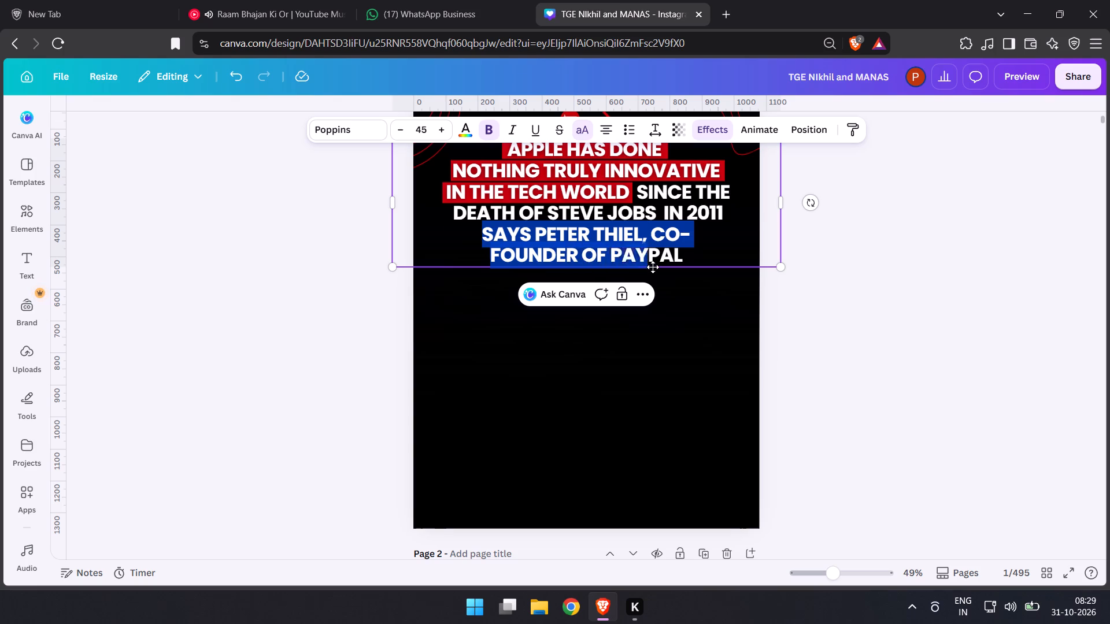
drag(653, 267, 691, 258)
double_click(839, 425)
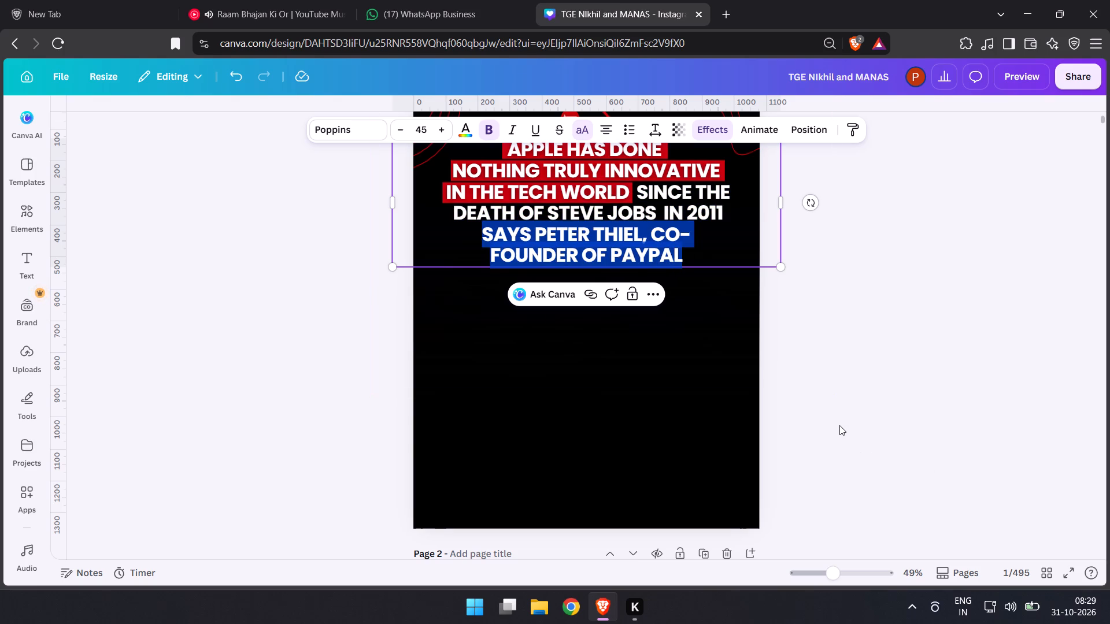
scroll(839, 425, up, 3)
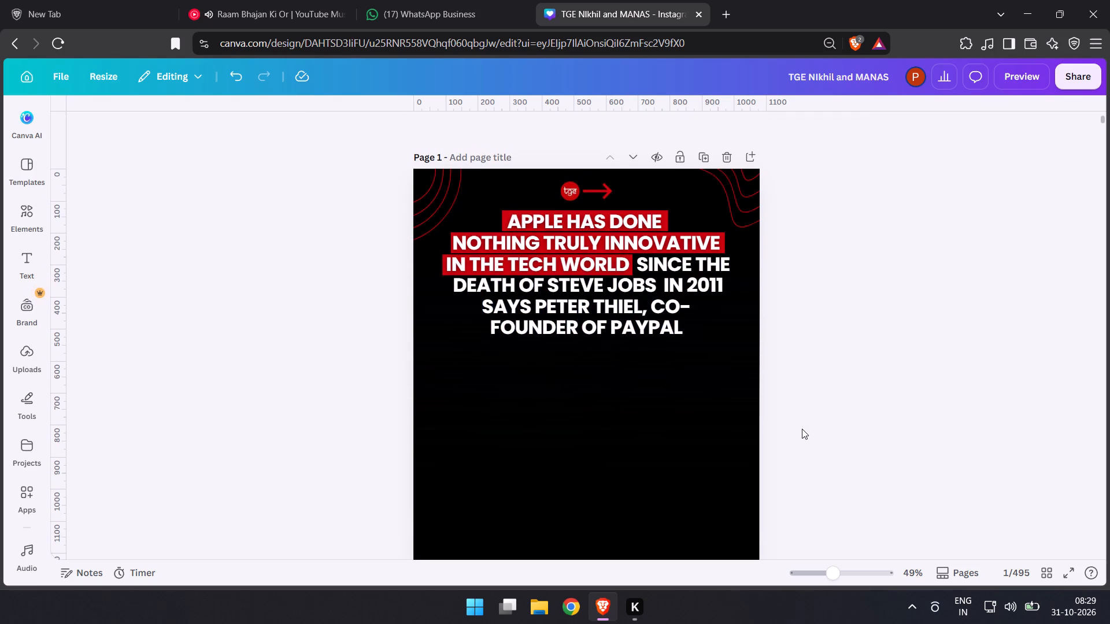
Shift the red contour-line ornaments in page 1's two top corners slightly down, moving the left one a little inward too.
drag(428, 196, 438, 205)
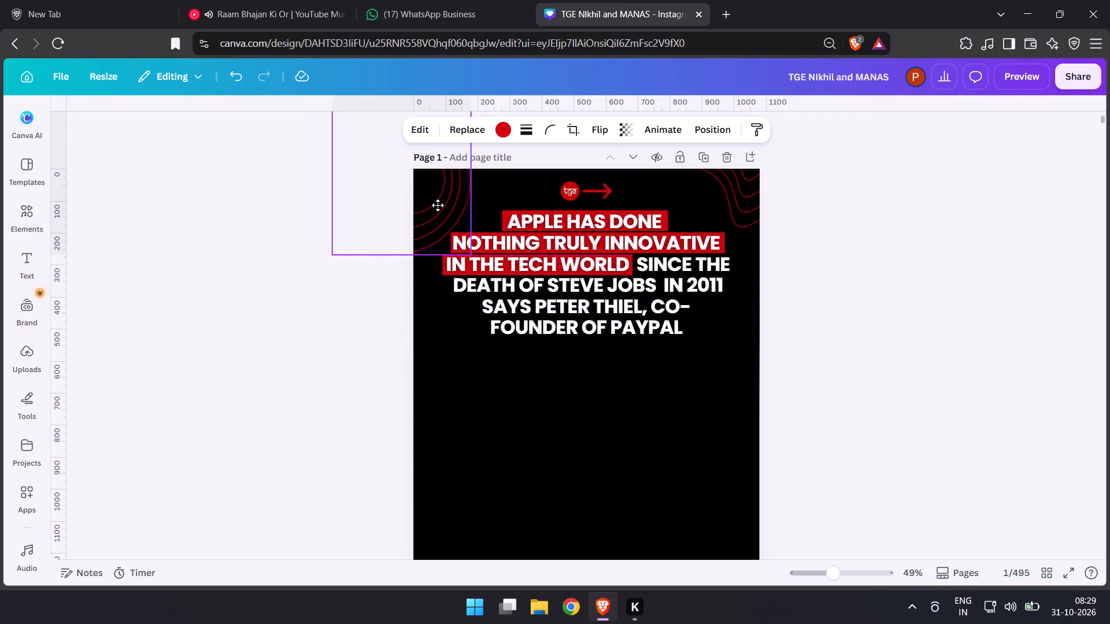
drag(438, 205, 433, 204)
drag(749, 189, 749, 195)
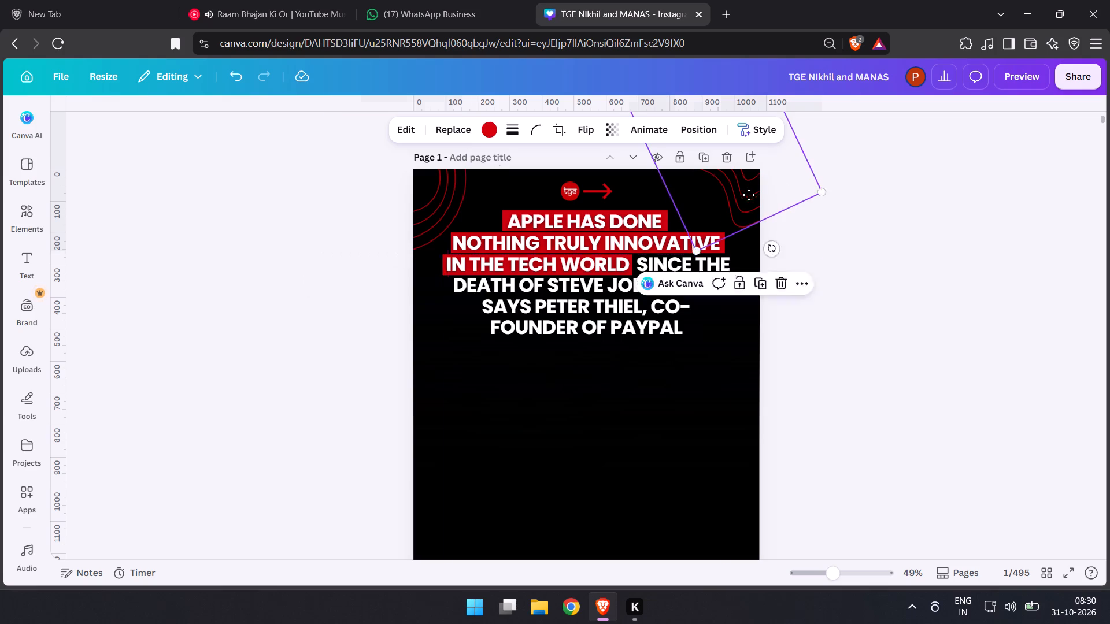
drag(749, 195, 749, 199)
click(912, 343)
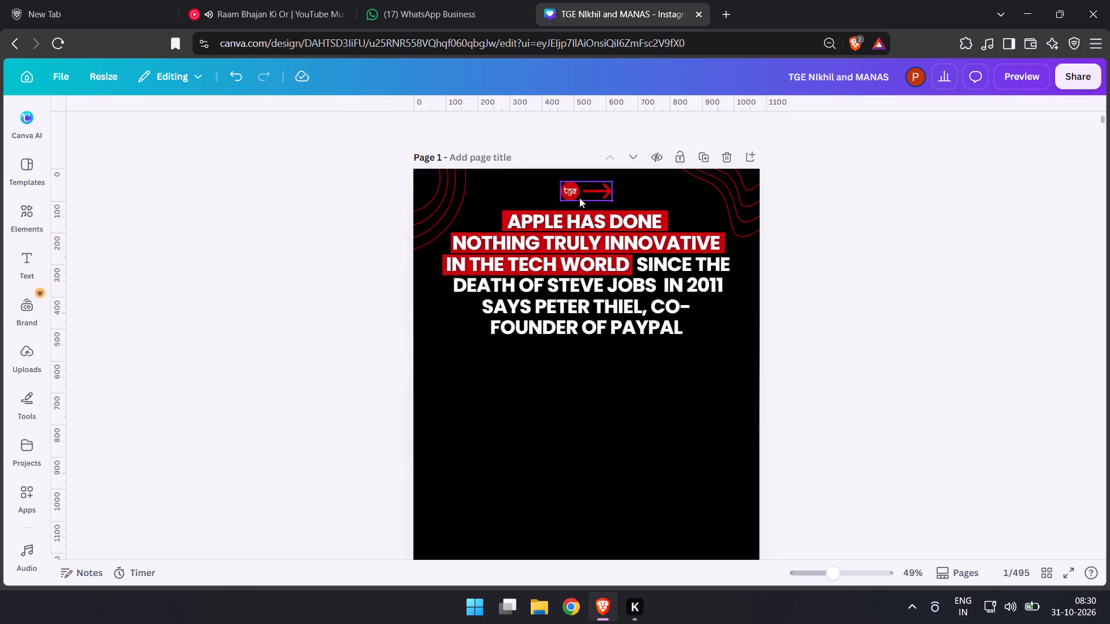
Ungroup the tge logo and arrow above the headline and delete the arrow.
click(579, 198)
click(547, 152)
click(294, 252)
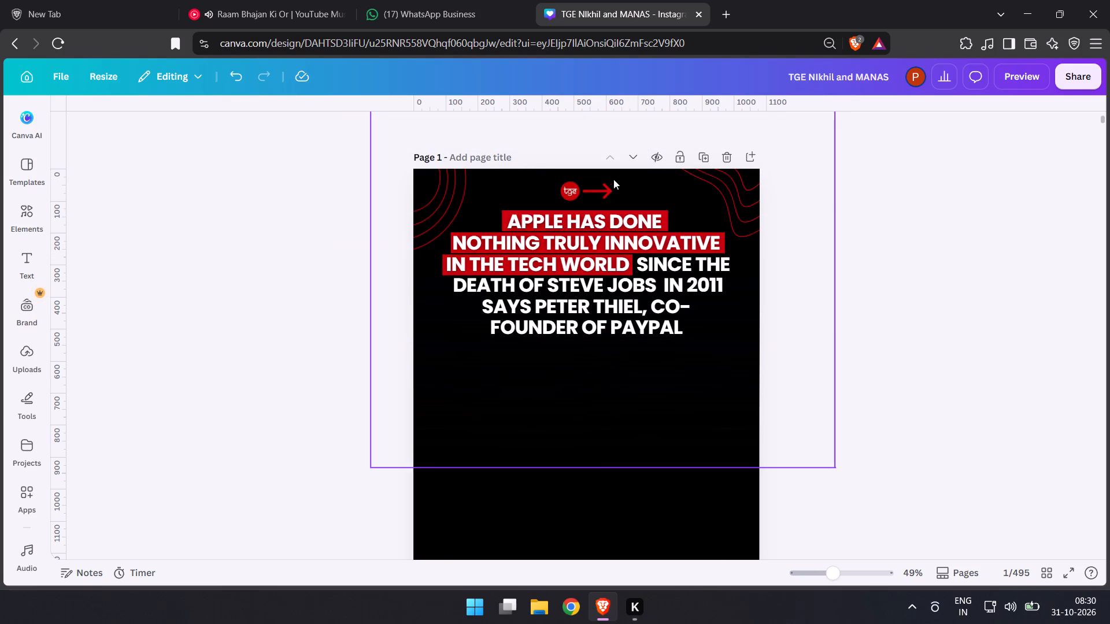
click(602, 191)
click(653, 154)
Centre the tge logo horizontally on page 1 above the headline.
drag(573, 194, 583, 193)
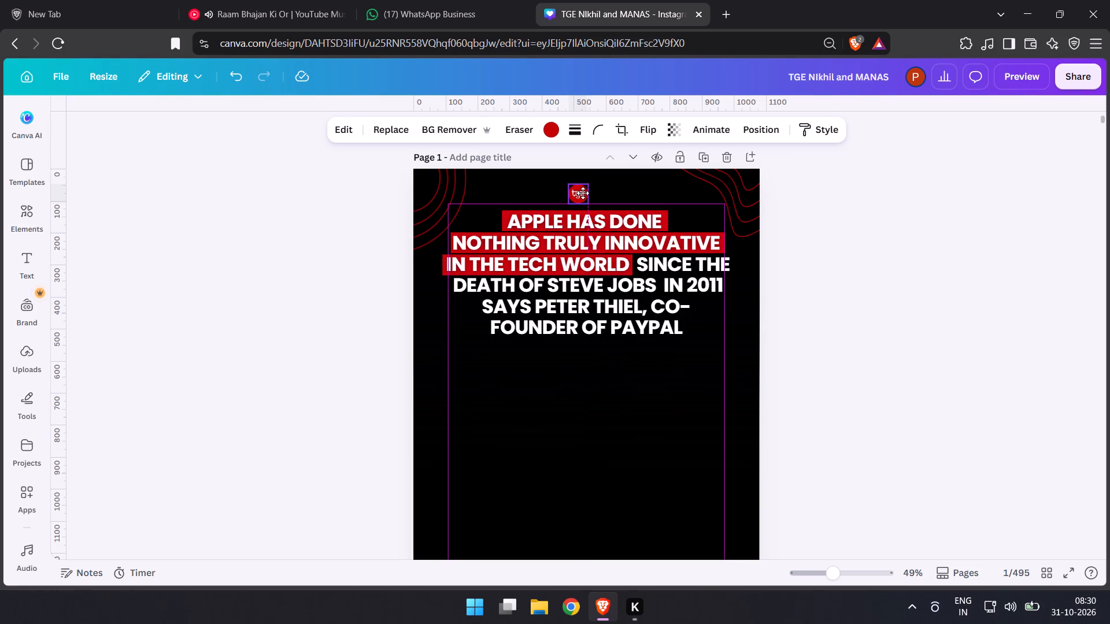
drag(583, 193, 589, 192)
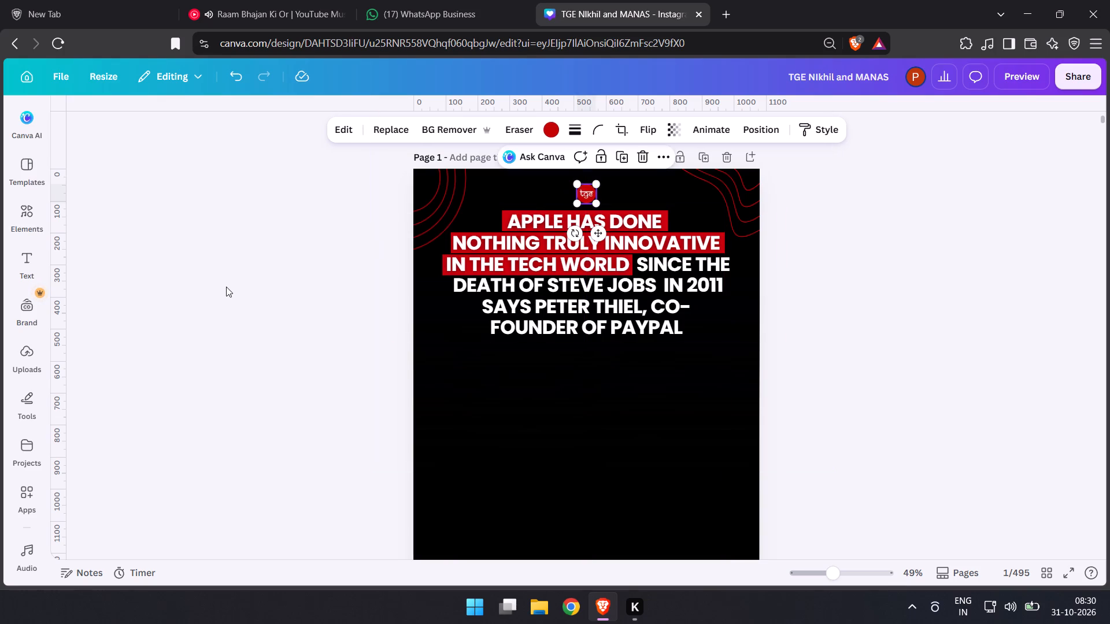
click(226, 287)
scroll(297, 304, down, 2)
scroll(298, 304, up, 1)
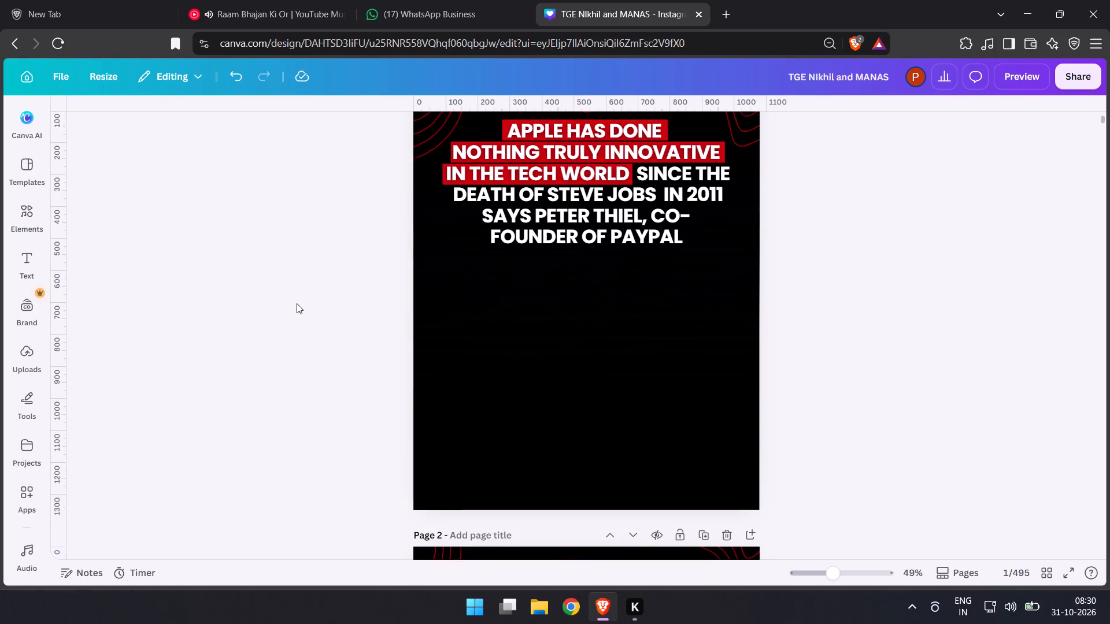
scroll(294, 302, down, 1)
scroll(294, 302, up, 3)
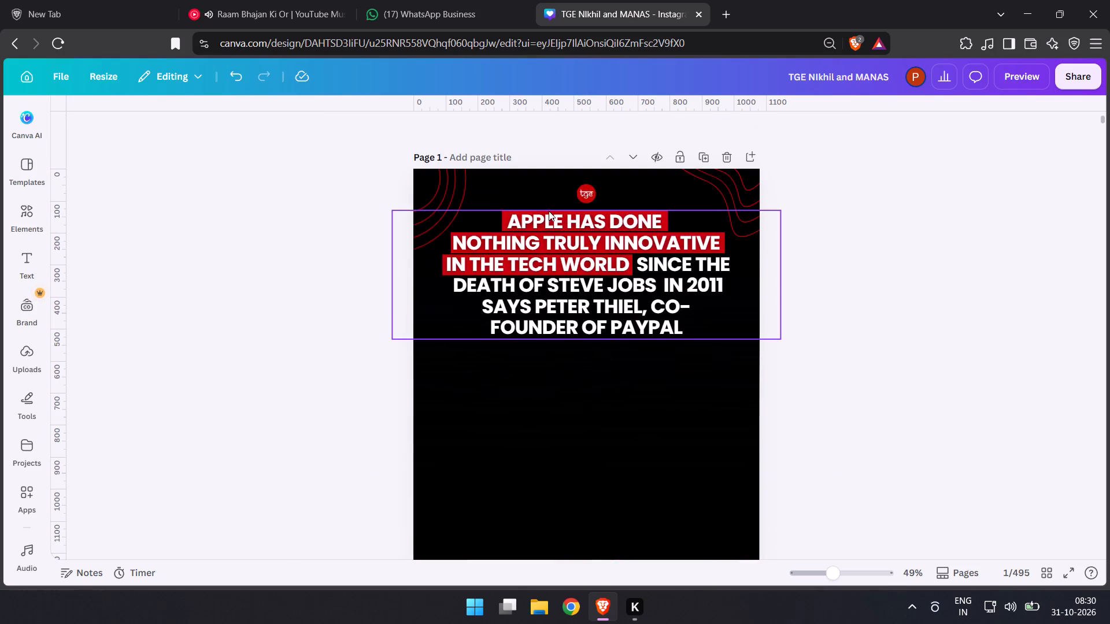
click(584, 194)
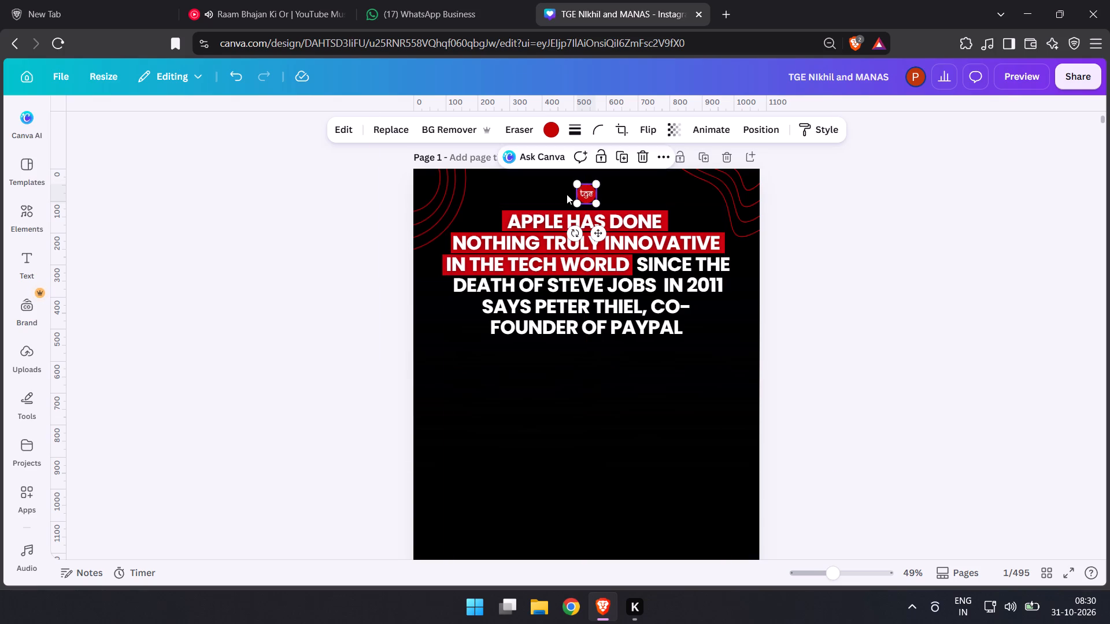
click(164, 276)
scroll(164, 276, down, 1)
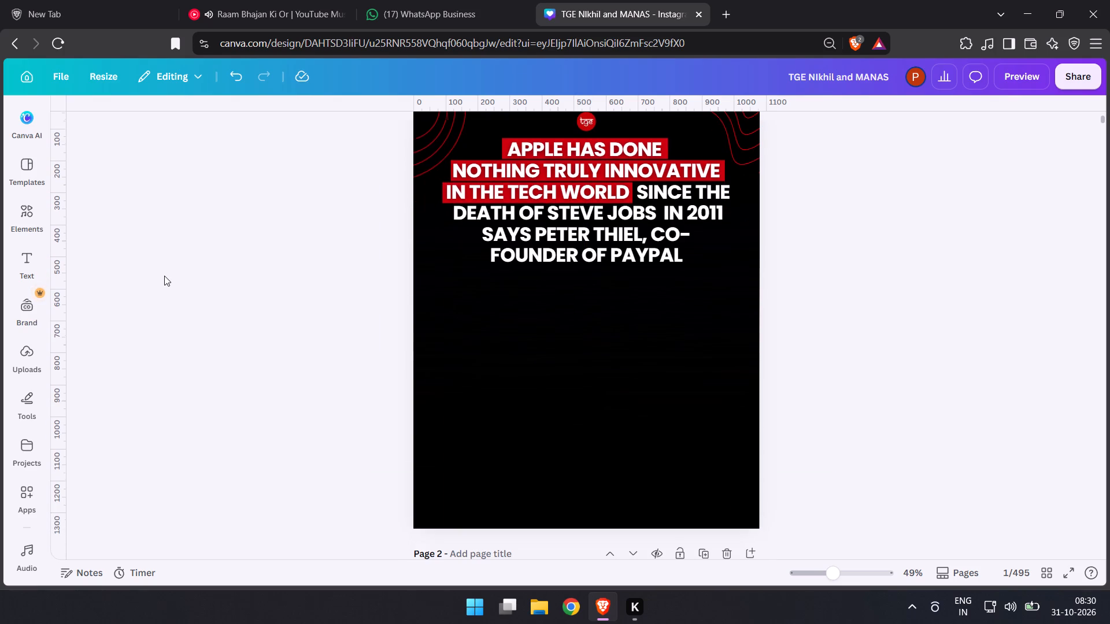
Search Google for "steve job" in a new browser tab and show the image results.
scroll(164, 276, up, 2)
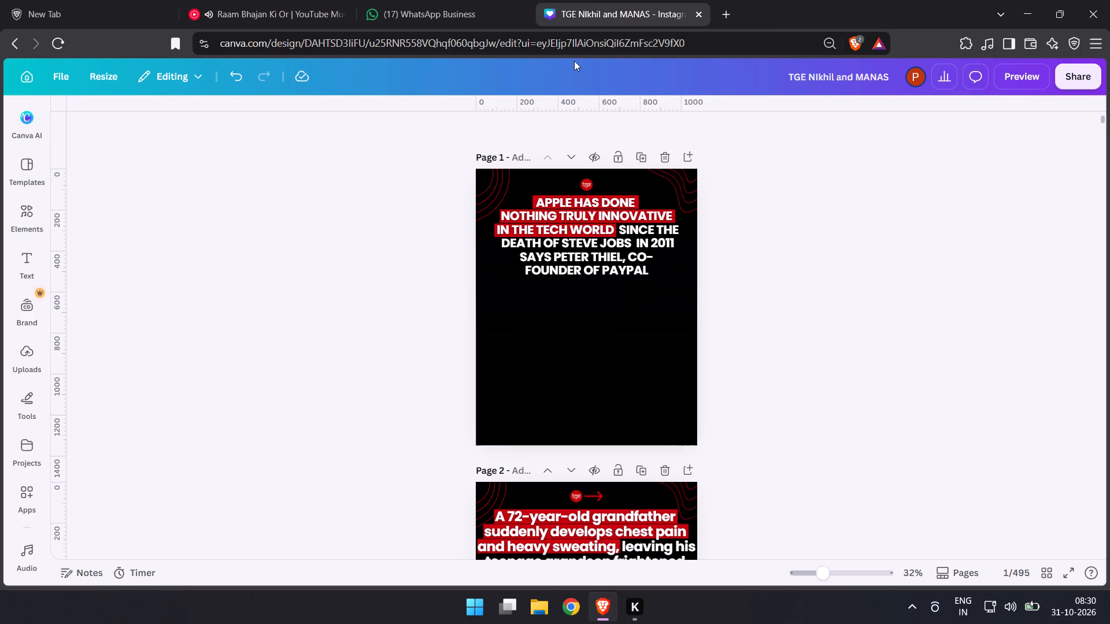
click(717, 12)
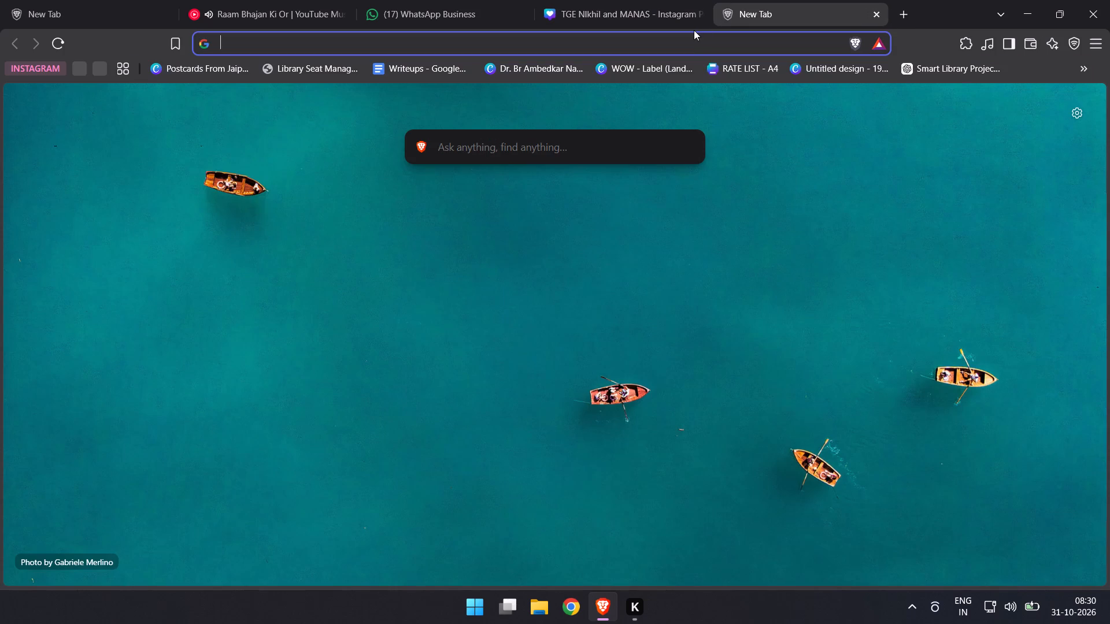
text(steve)
key(space)
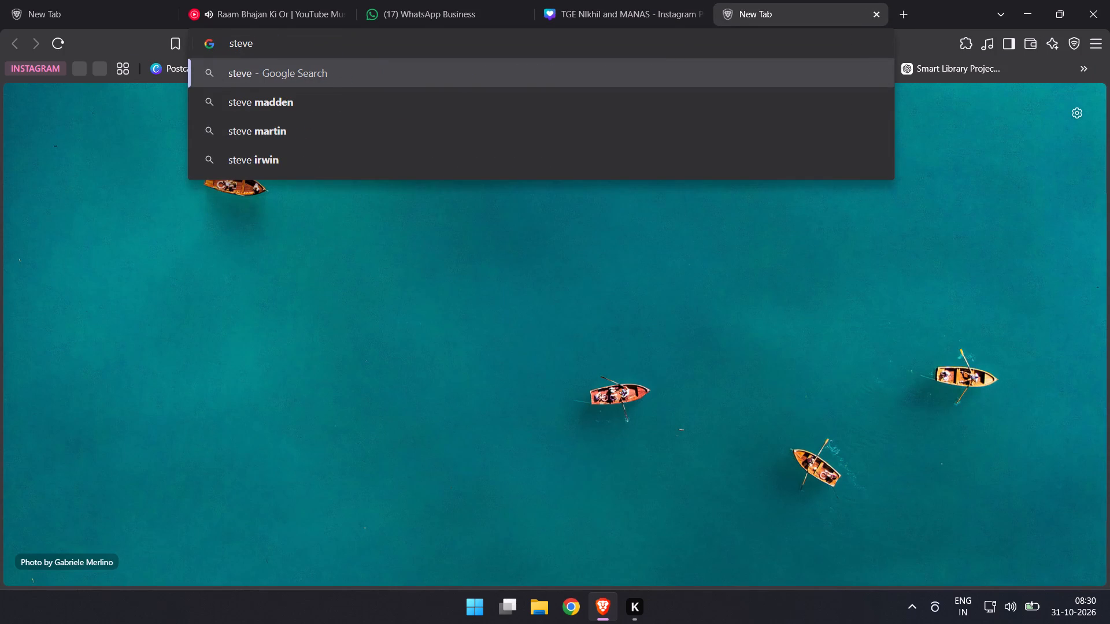
key(h)
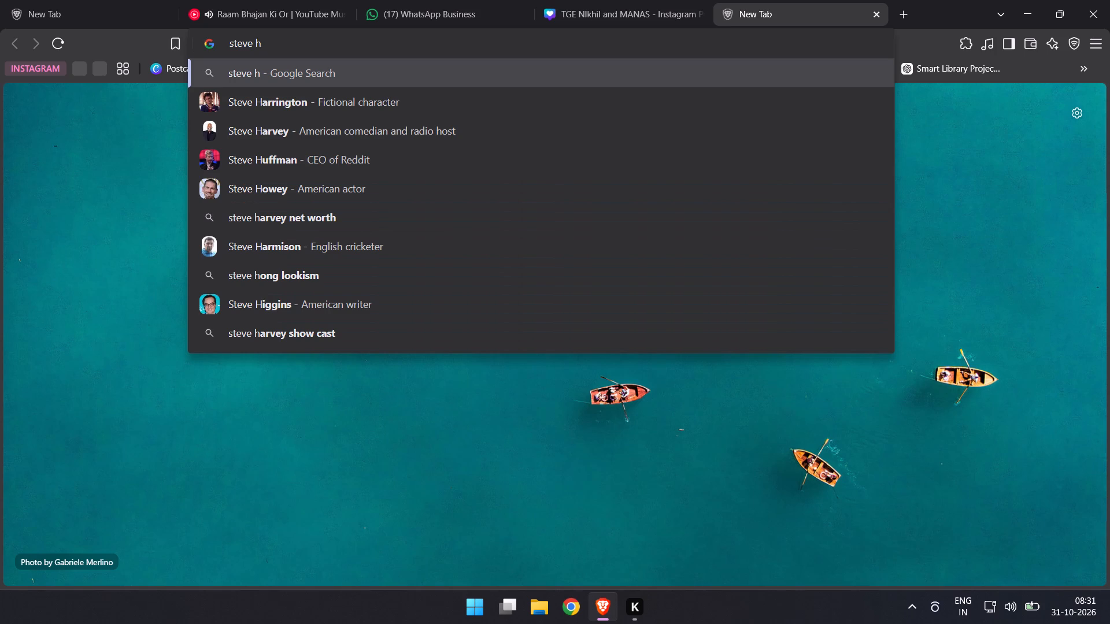
key(g)
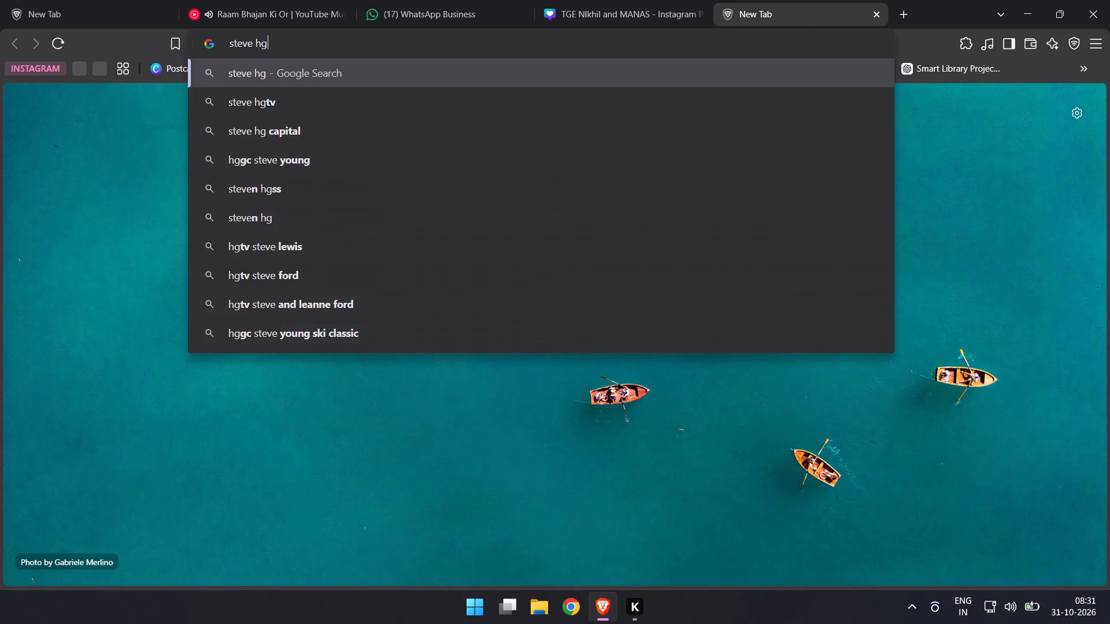
key(BackSpace)
key(BackSpace)
key(BackSpace)
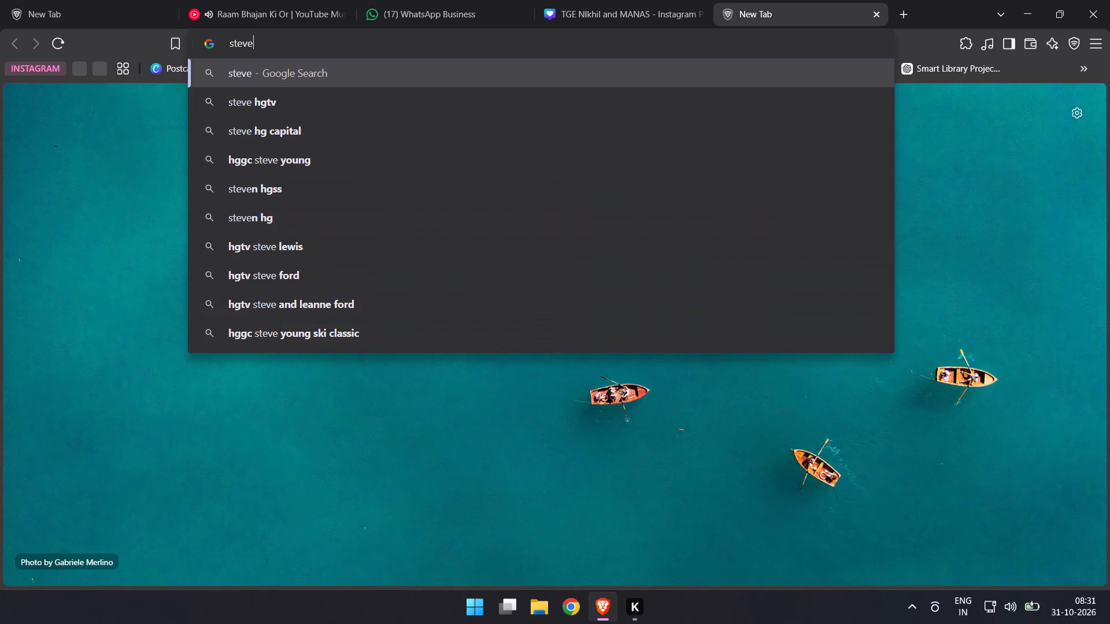
key(space)
text(job)
key(space)
key(Return)
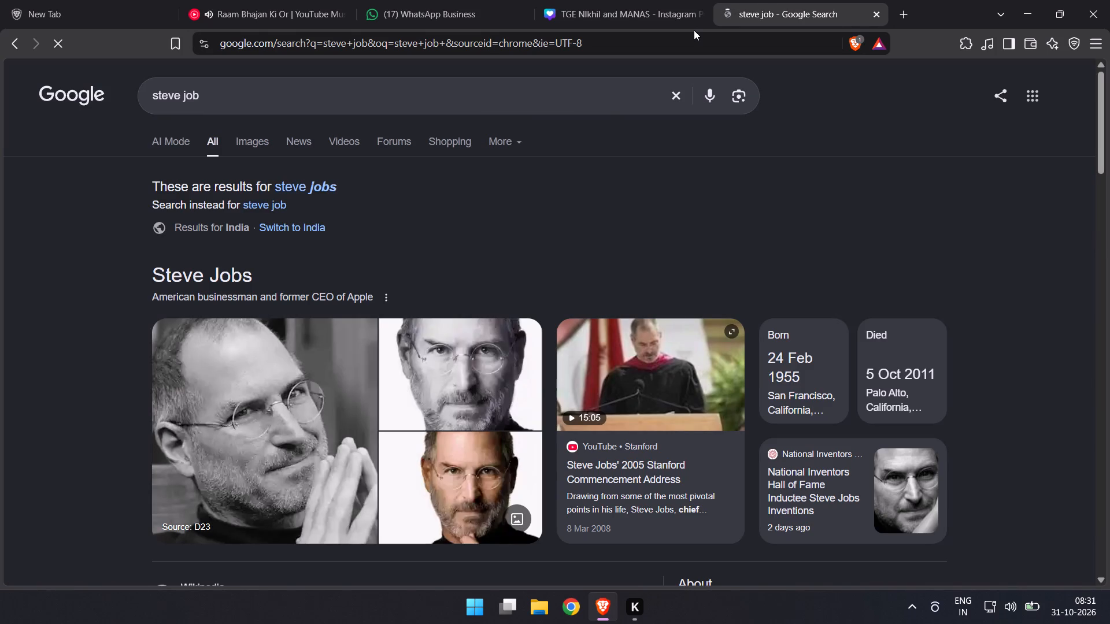
click(257, 133)
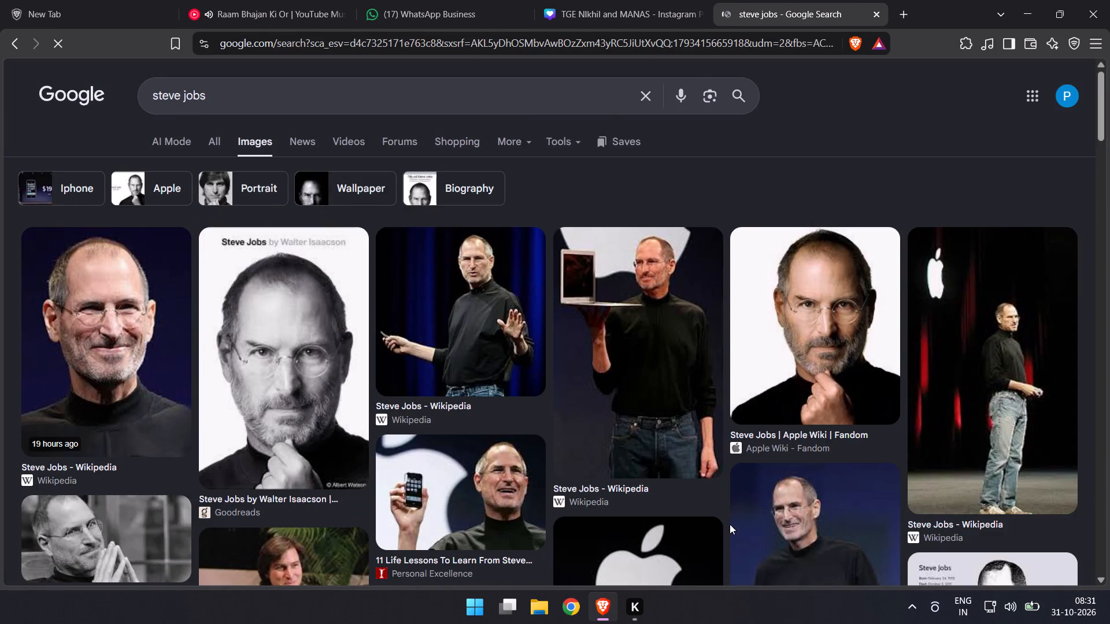
Browse the Steve Jobs image results and open the preview of the black-and-white hand-on-chin portrait from Jeff Goins.
scroll(698, 502, down, 1)
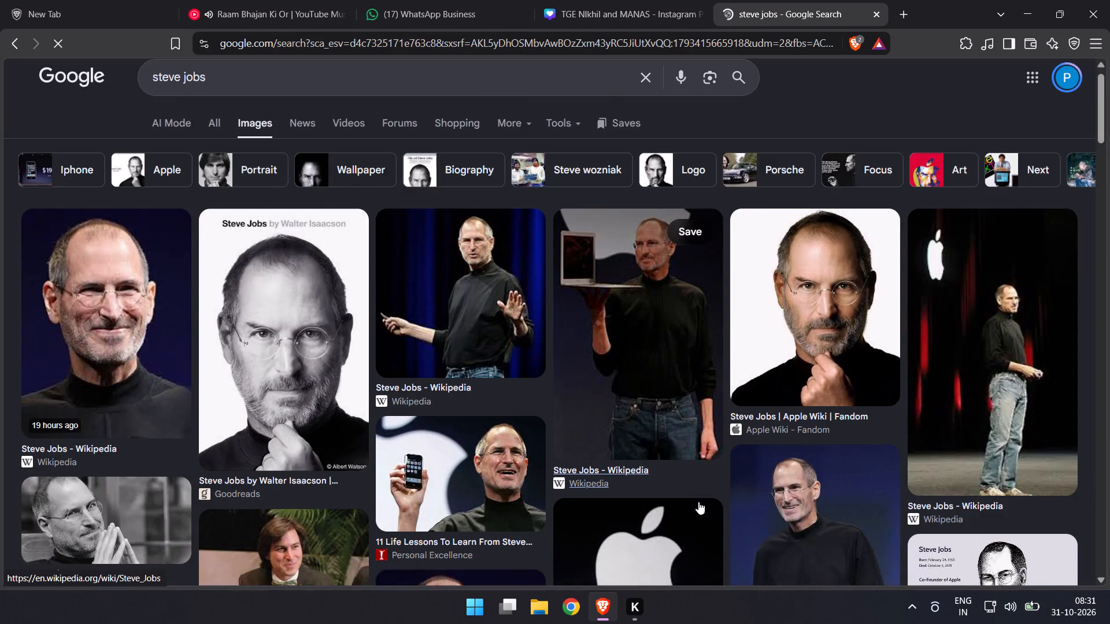
scroll(733, 506, down, 1)
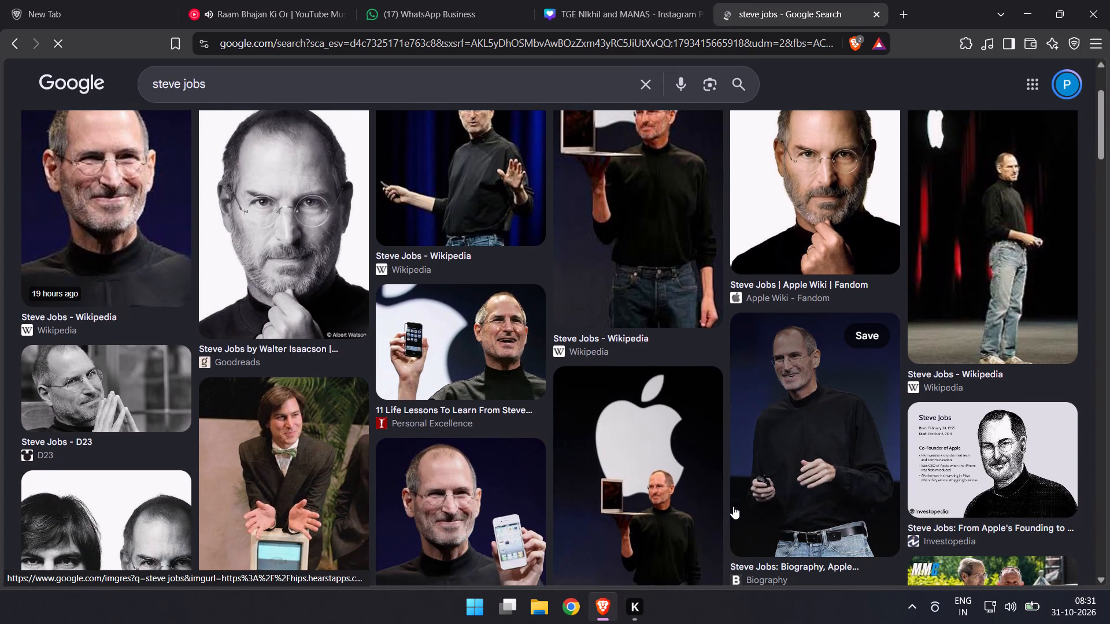
scroll(732, 463, down, 4)
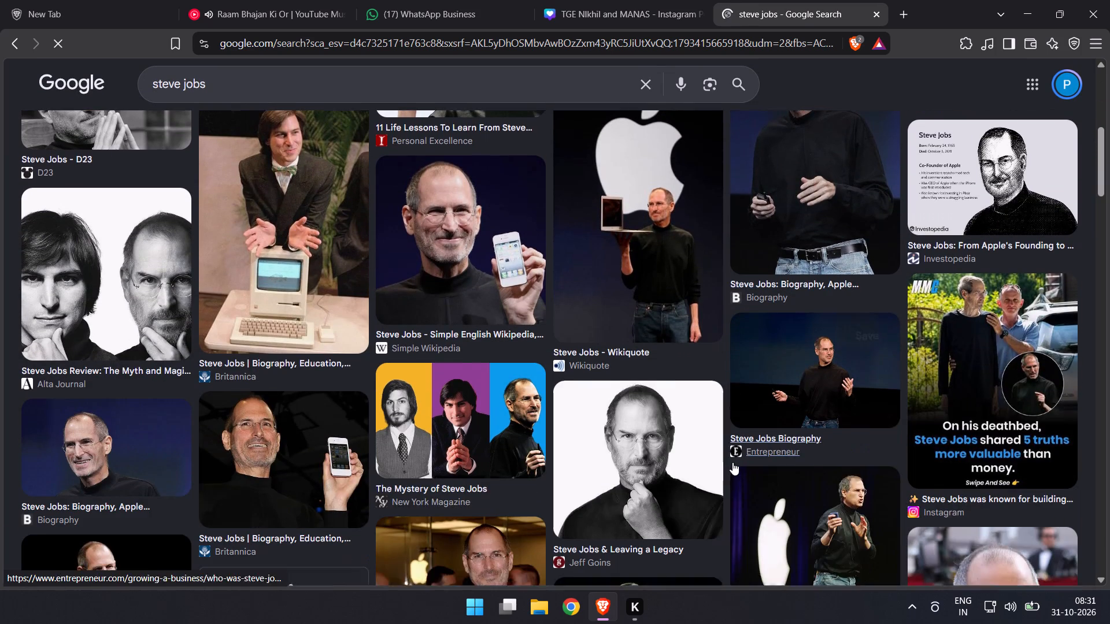
scroll(732, 462, down, 4)
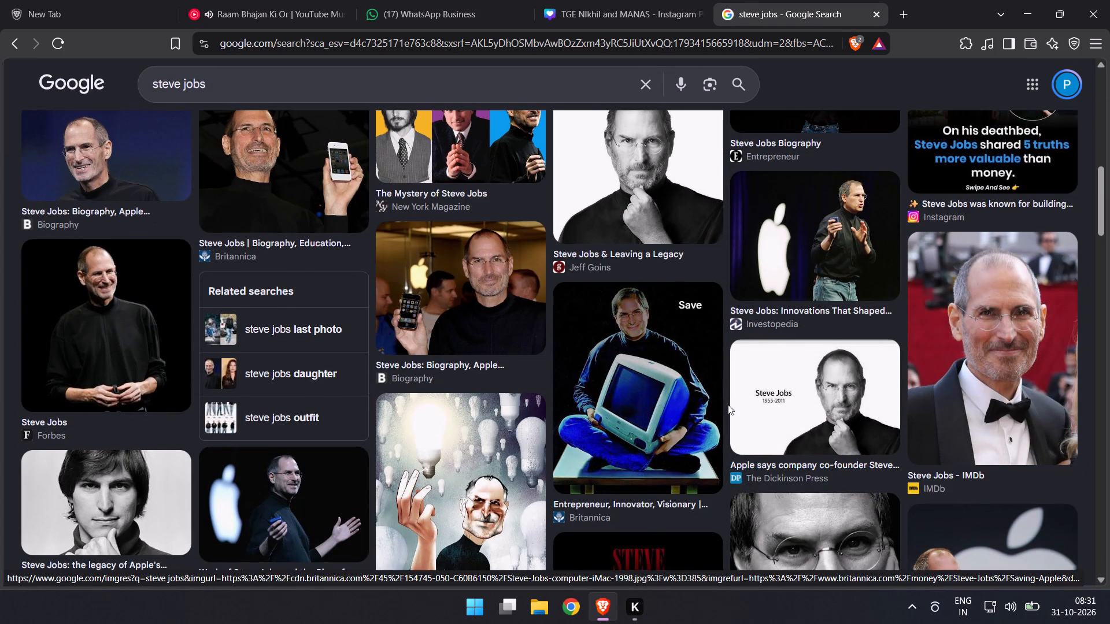
click(634, 172)
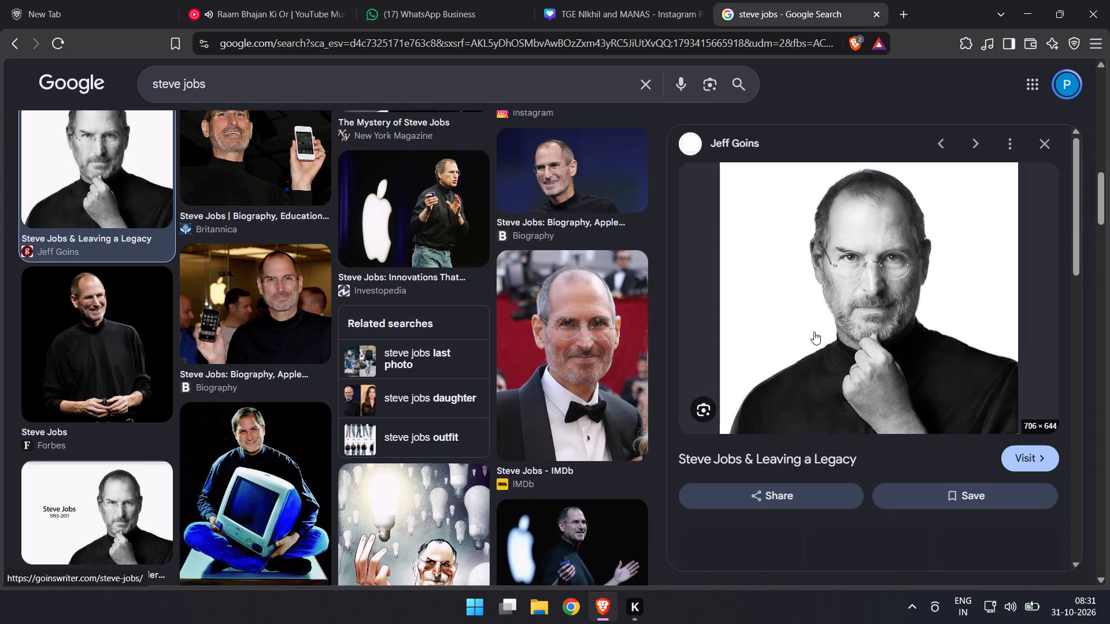
scroll(814, 334, down, 3)
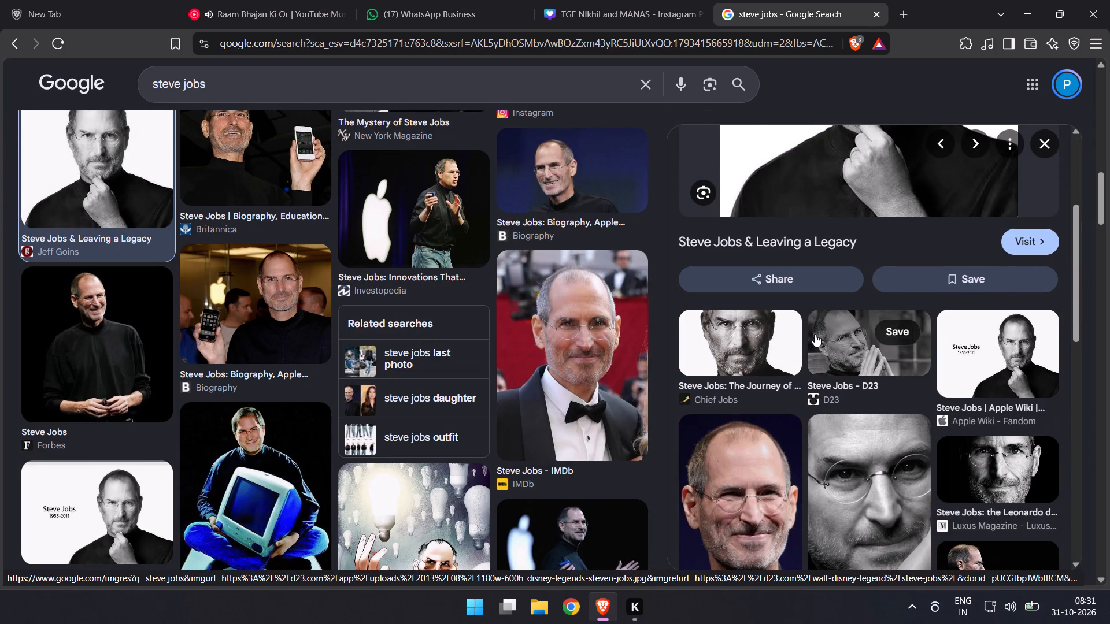
scroll(732, 352, down, 2)
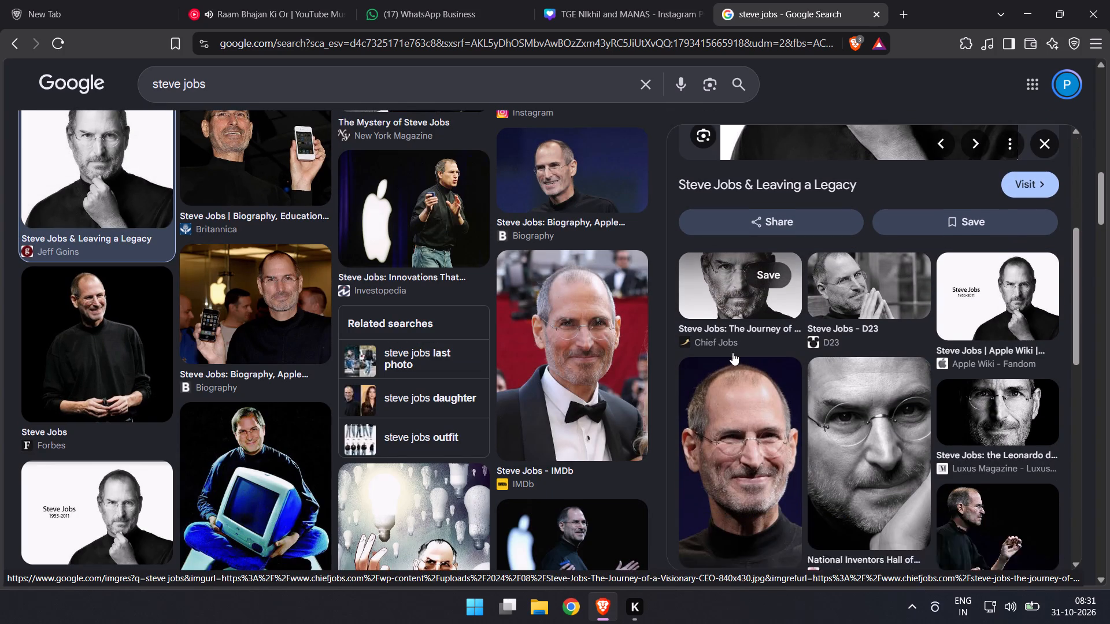
scroll(726, 339, up, 2)
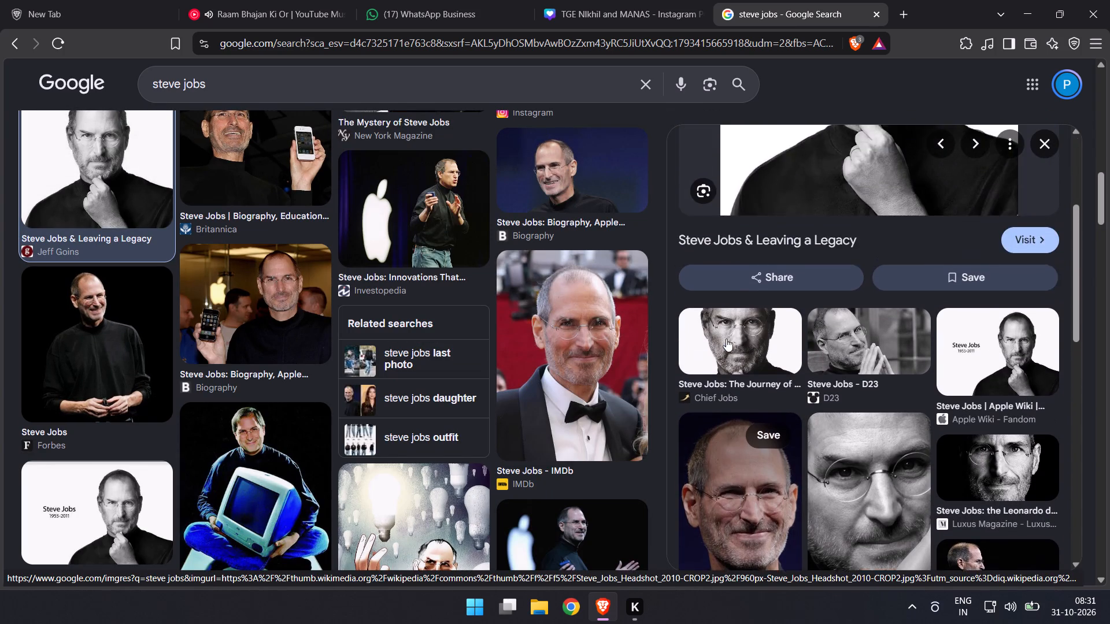
scroll(726, 339, up, 5)
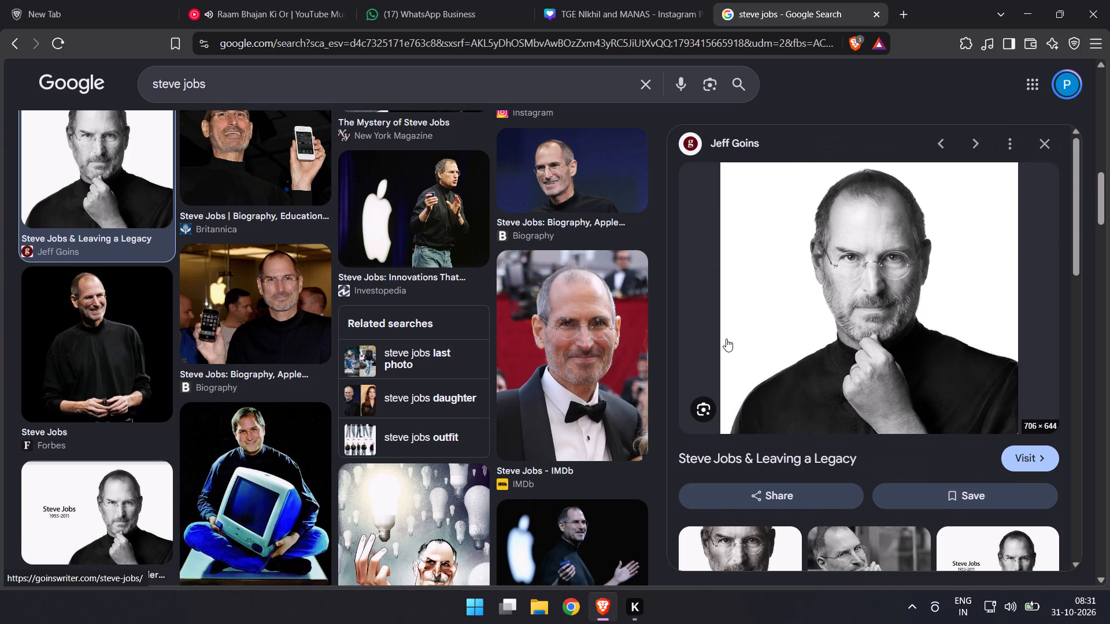
Capture a rectangular screenshot of the full previewed black-and-white Steve Jobs portrait to the clipboard.
key(shift+super+s)
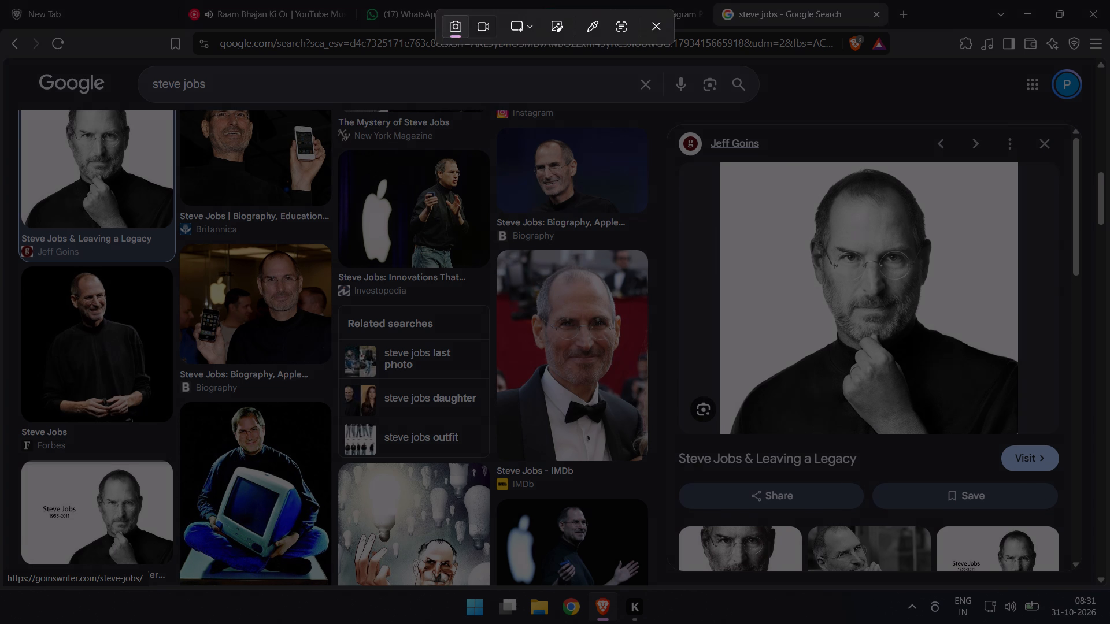
drag(720, 160, 1002, 443)
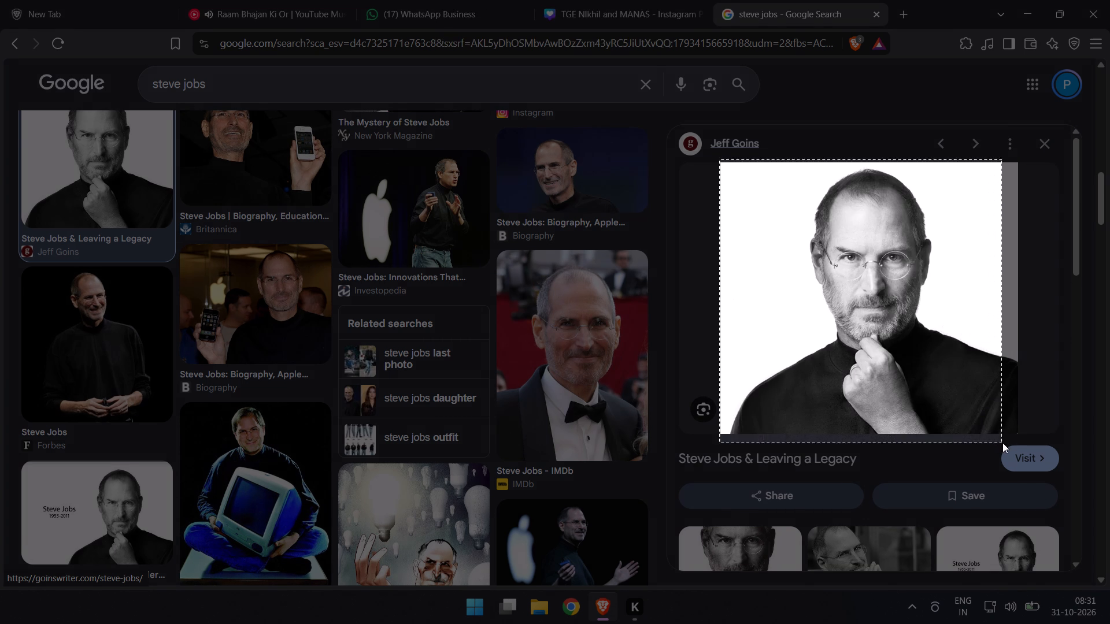
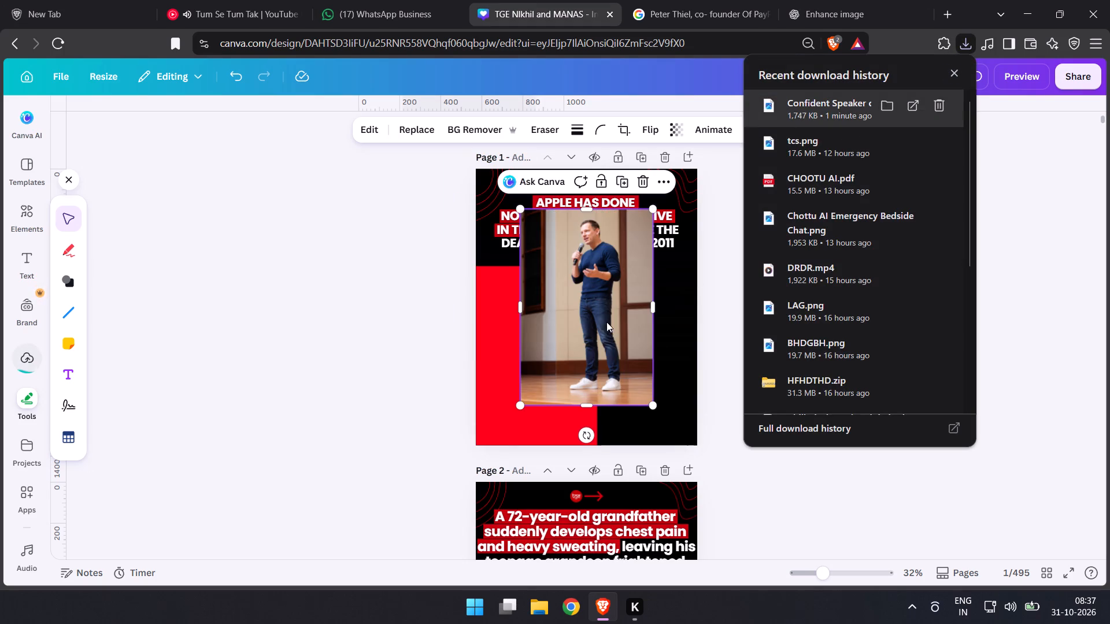
Place the full-body speaker photo over the lower right part of page 1, widening it to about 734 px and extending its top edge.
drag(606, 321, 645, 376)
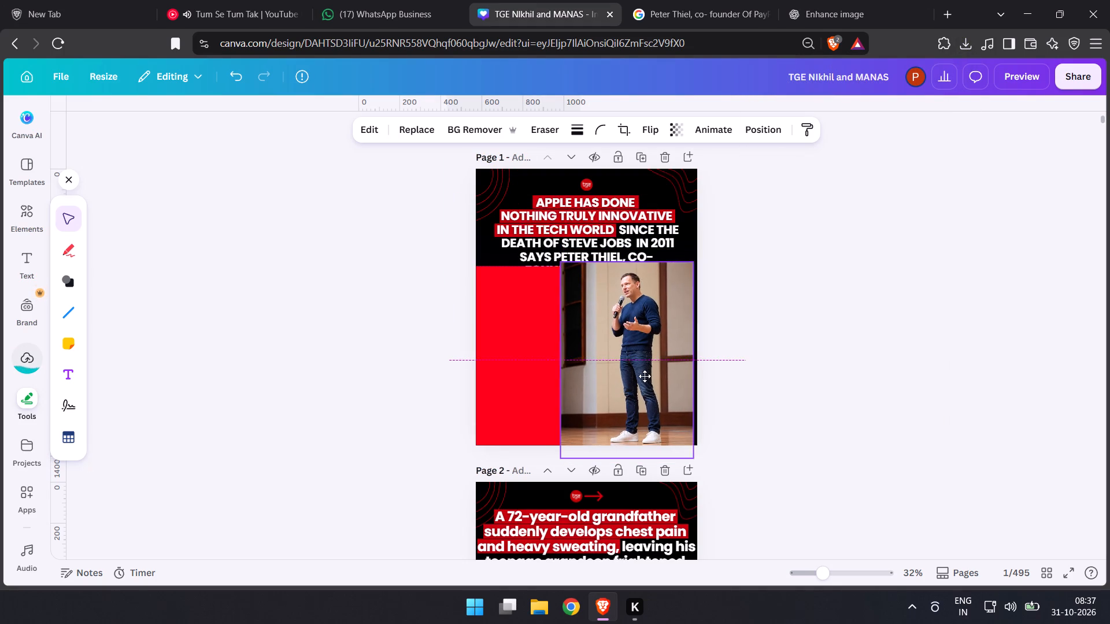
drag(645, 376, 634, 373)
drag(682, 358, 703, 358)
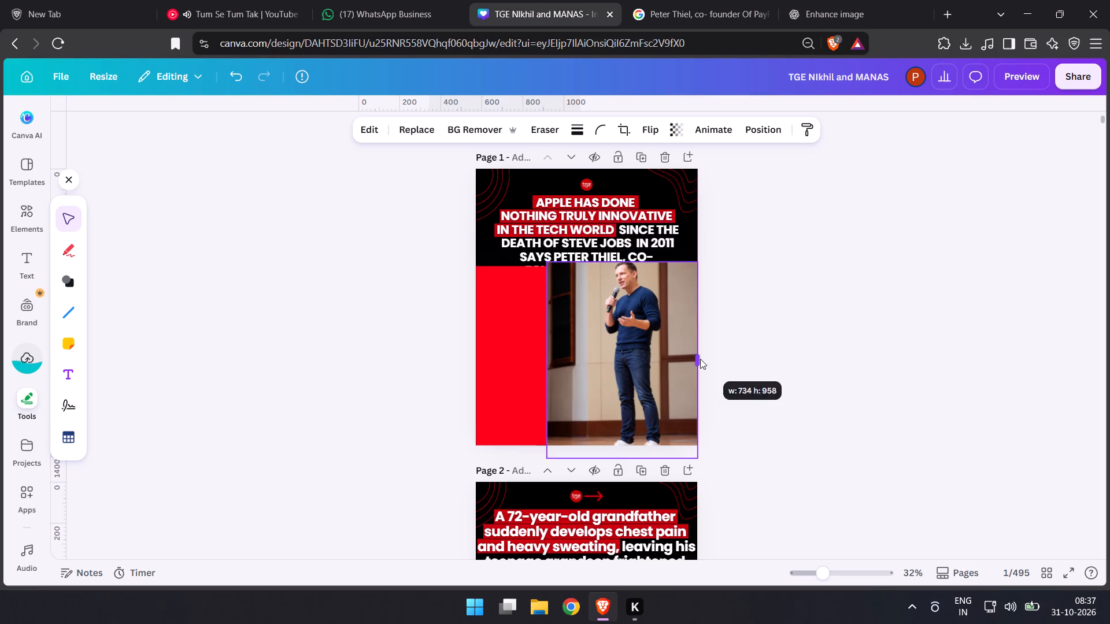
drag(636, 363, 626, 372)
drag(612, 274, 612, 271)
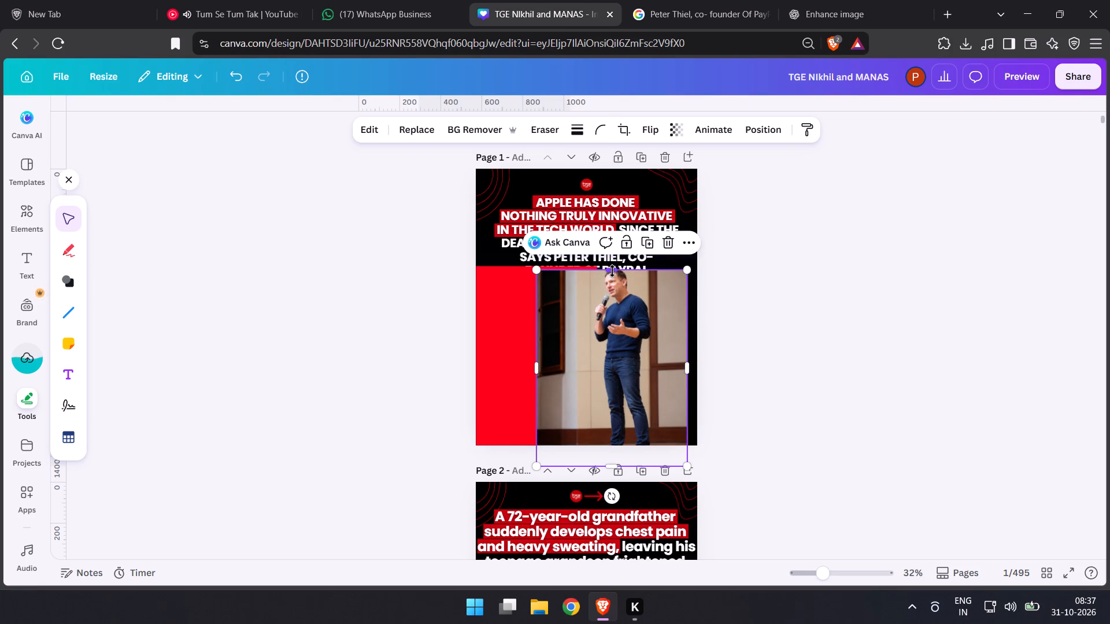
drag(612, 271, 612, 263)
drag(635, 333, 639, 323)
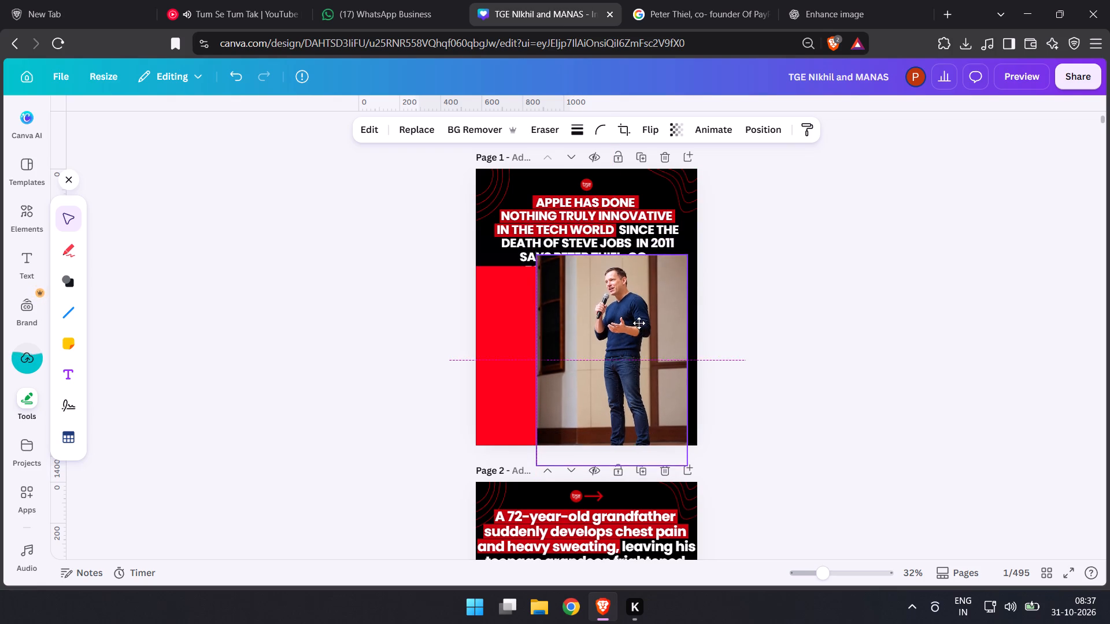
Position the full-body speaker photo over the right part of page 1, overlapping the red rectangle, and copy it.
drag(639, 323, 663, 330)
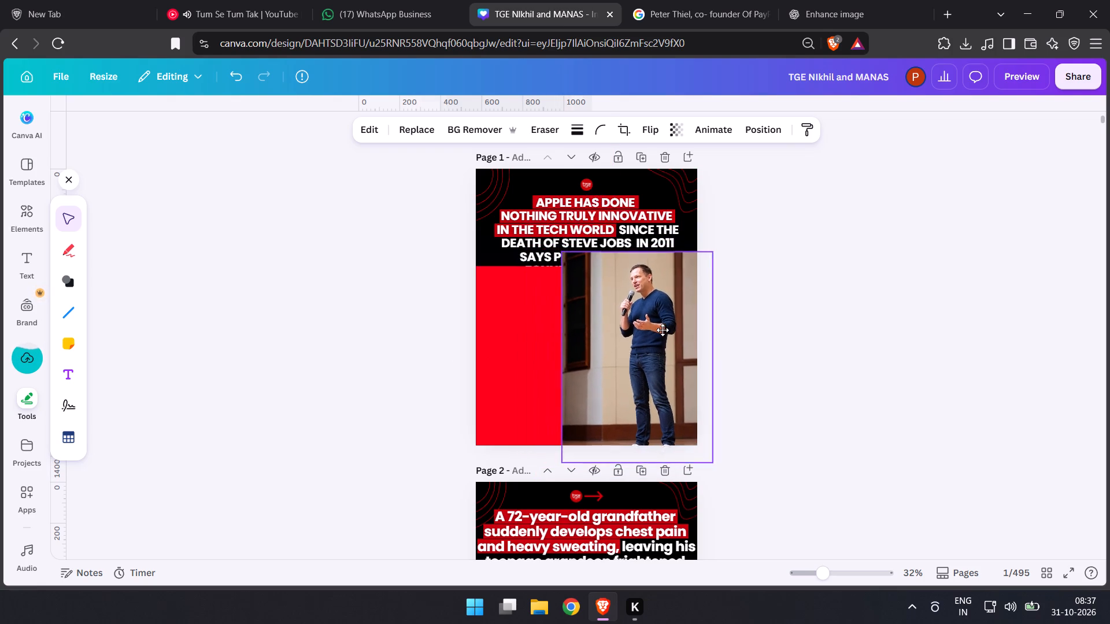
drag(663, 330, 658, 329)
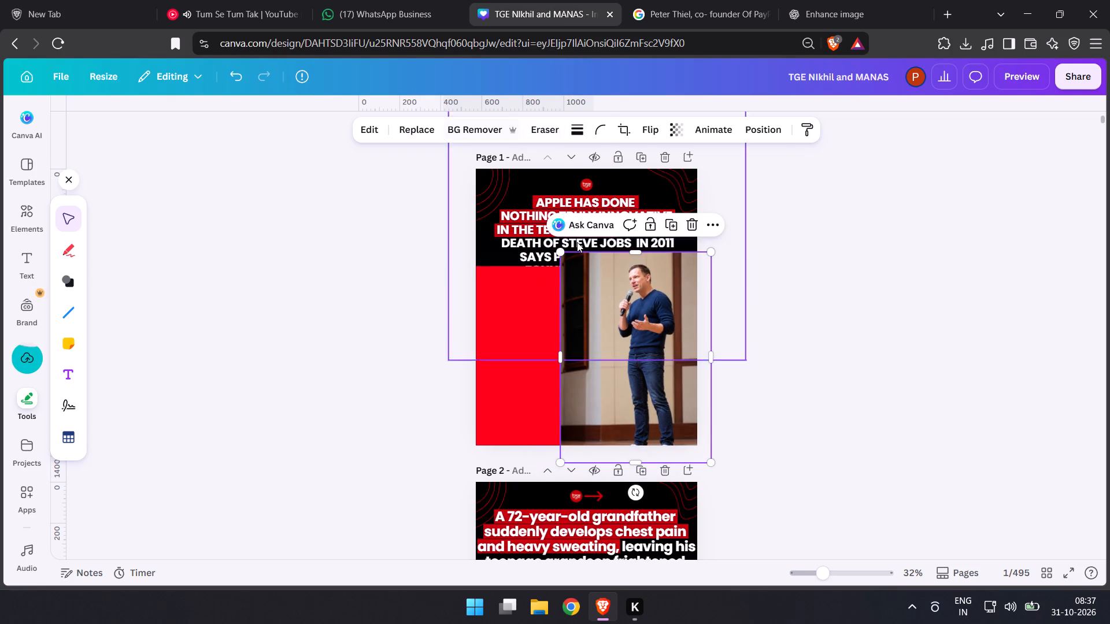
key(ctrl+c)
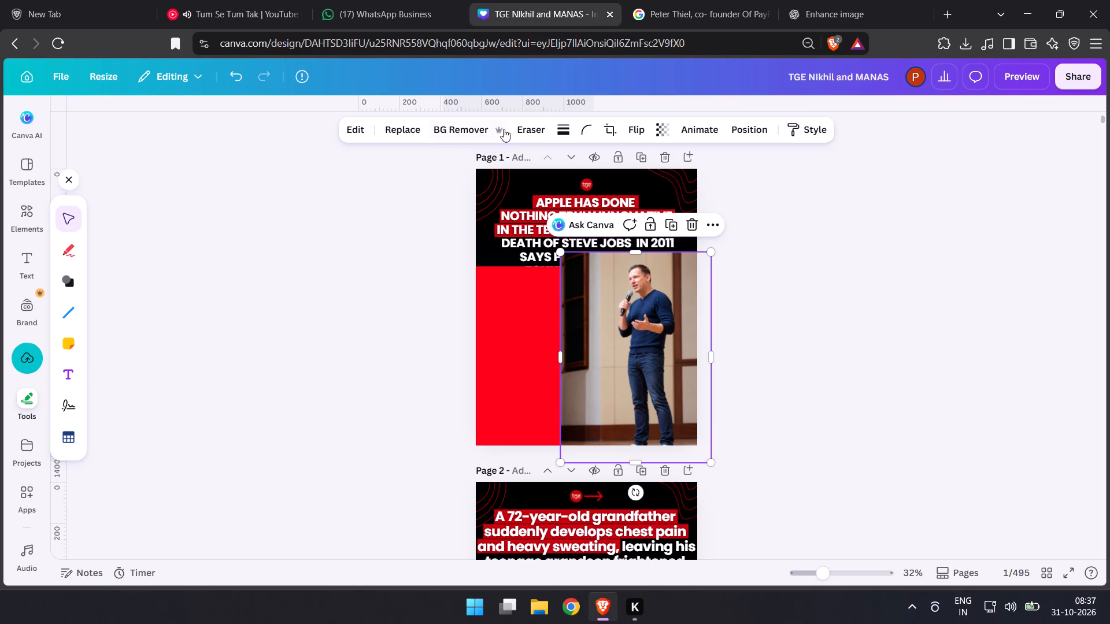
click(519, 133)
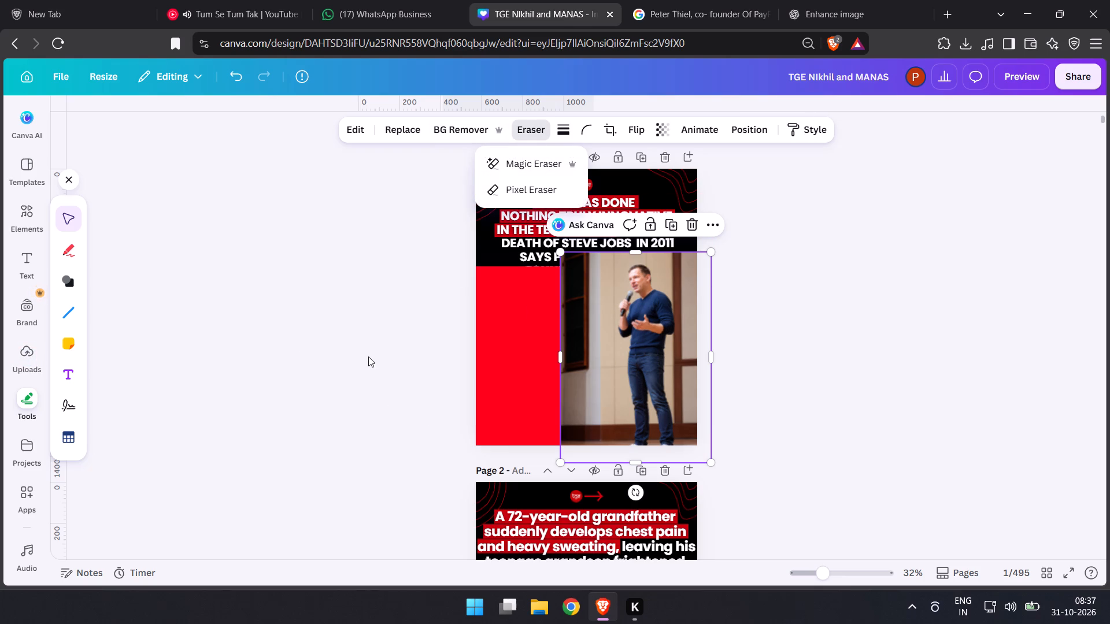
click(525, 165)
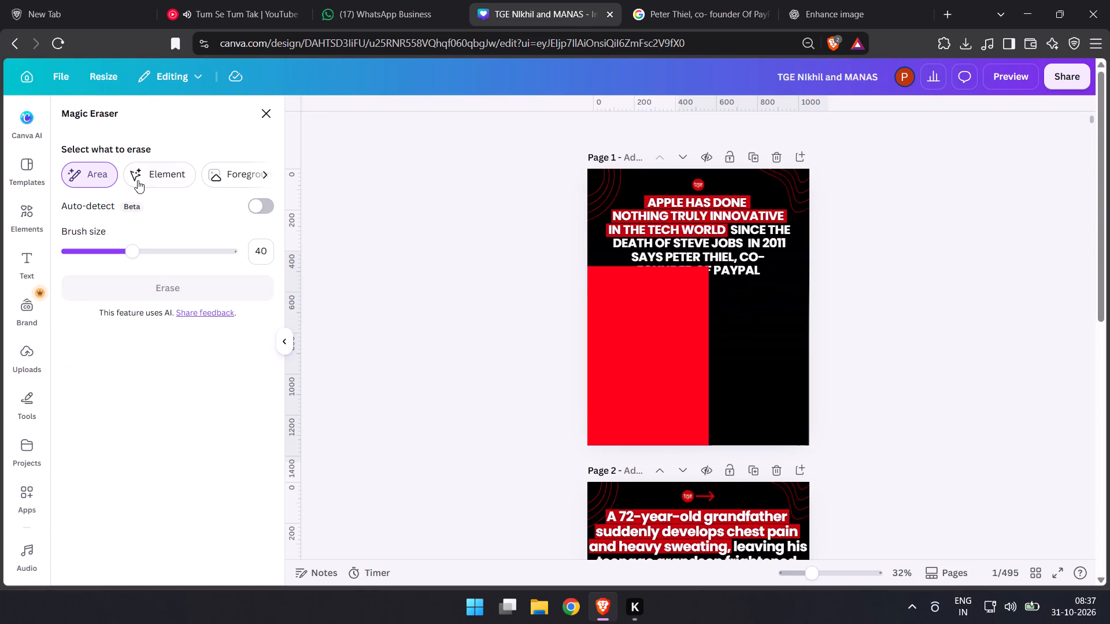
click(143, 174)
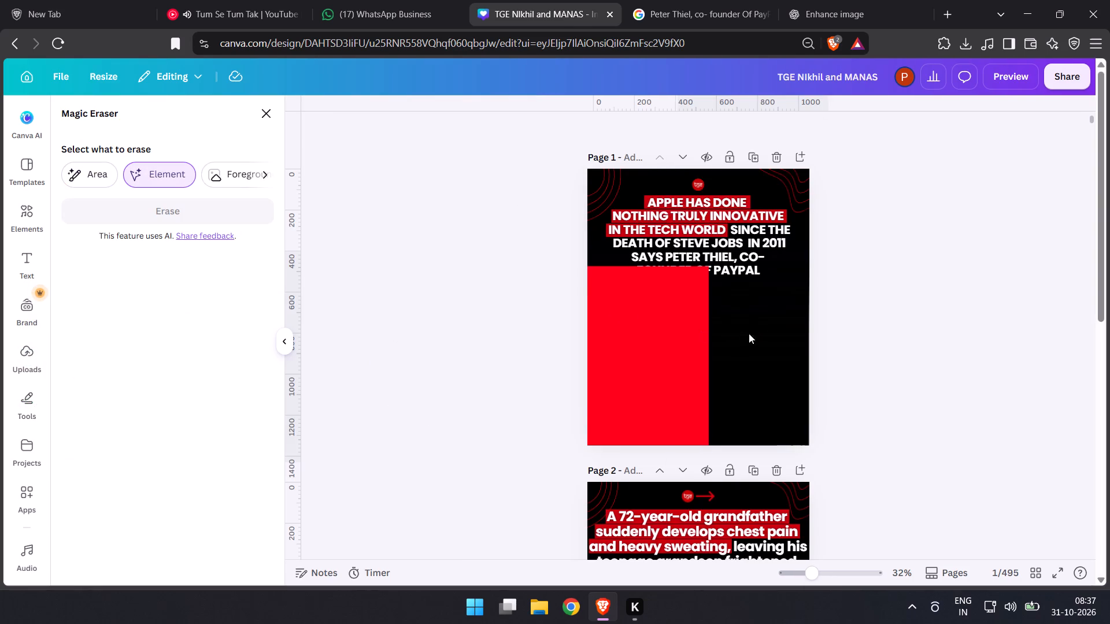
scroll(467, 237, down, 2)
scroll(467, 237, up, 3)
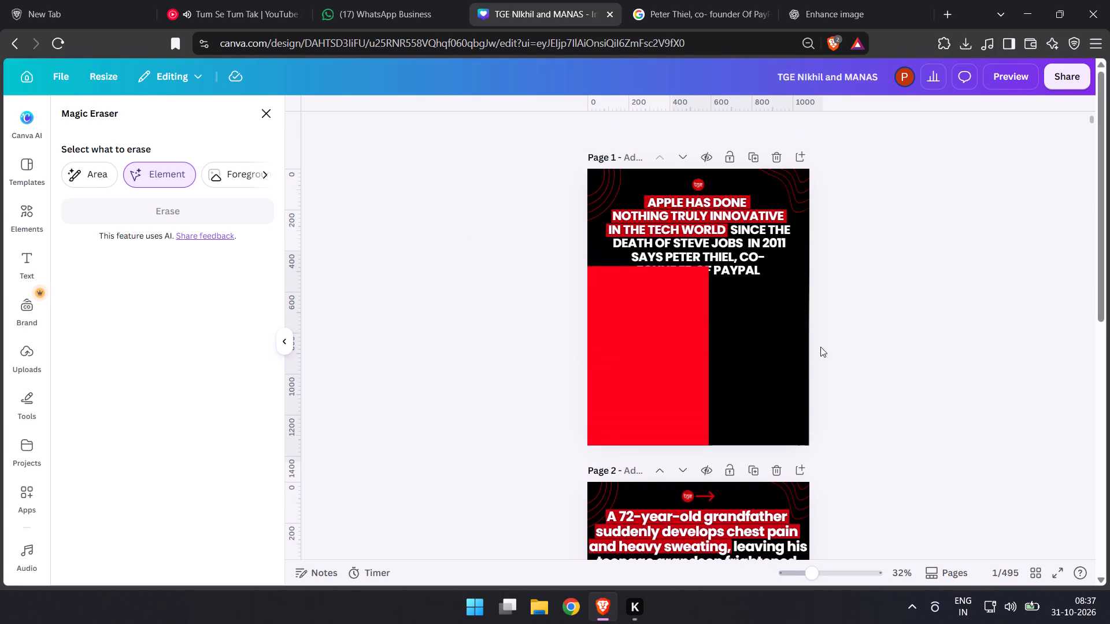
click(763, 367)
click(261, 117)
Erase the speaker and his microphone from the page 1 photo using Magic Eraser's Element selection, leaving only the room background.
click(530, 139)
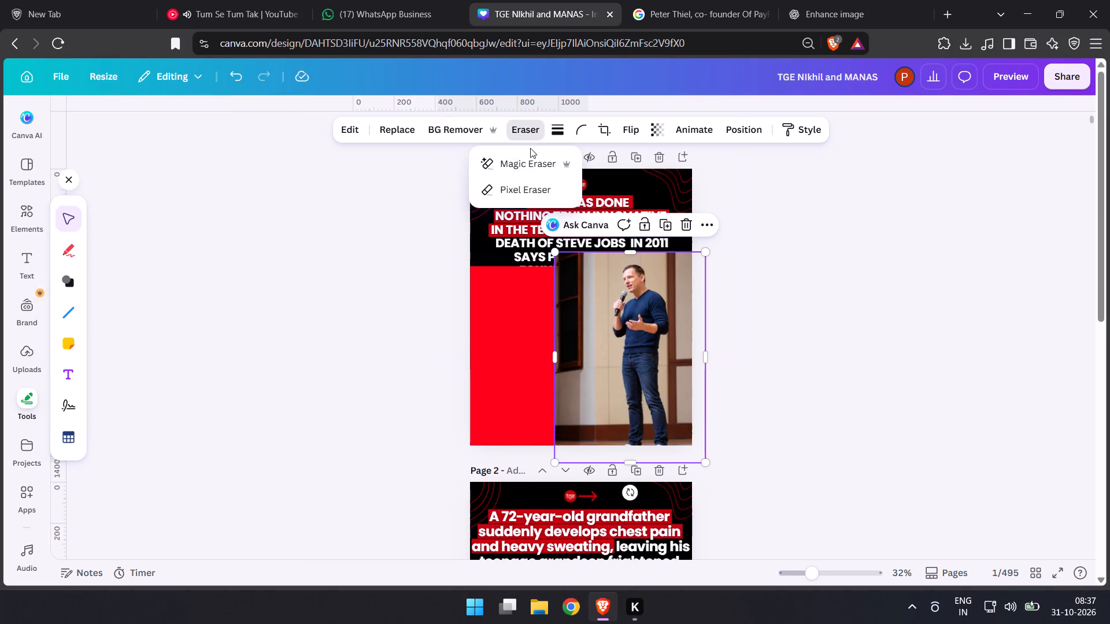
click(526, 168)
drag(761, 335, 704, 335)
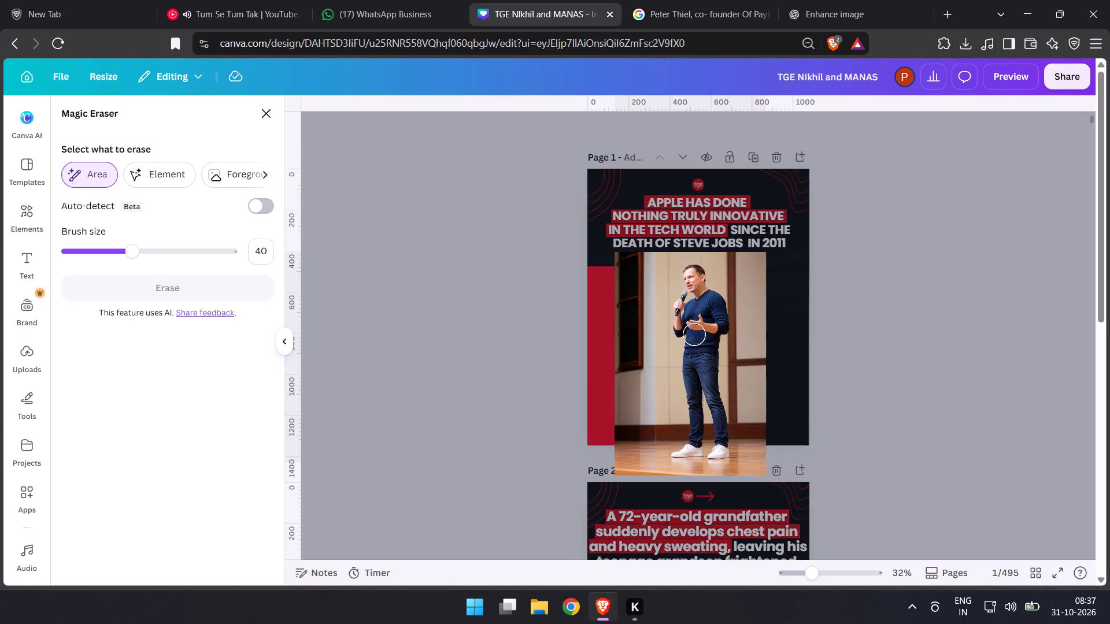
click(190, 176)
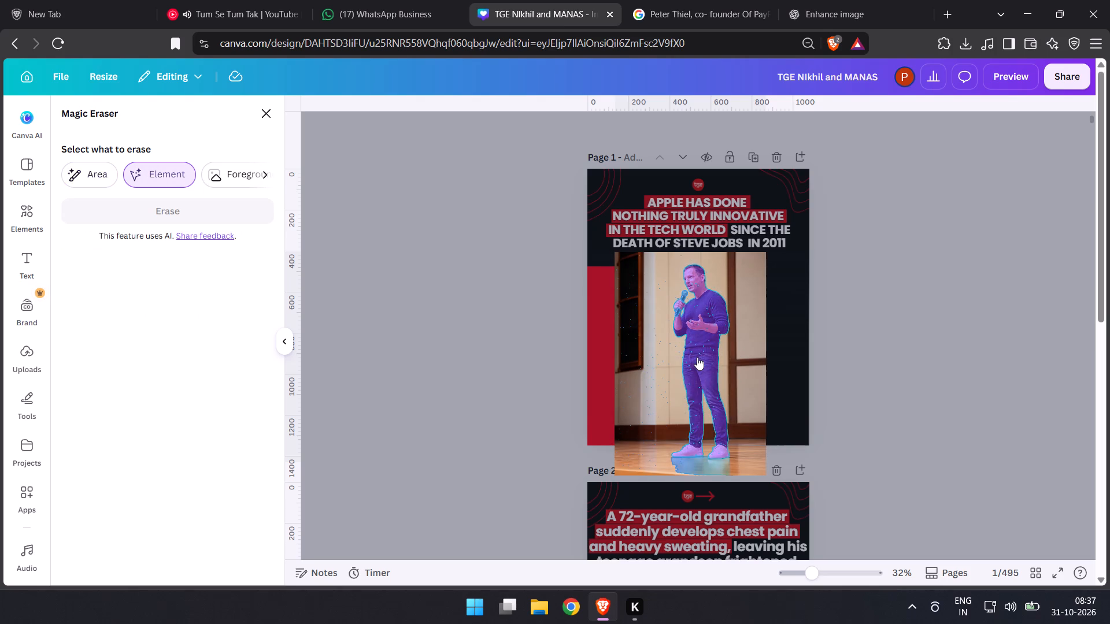
click(697, 357)
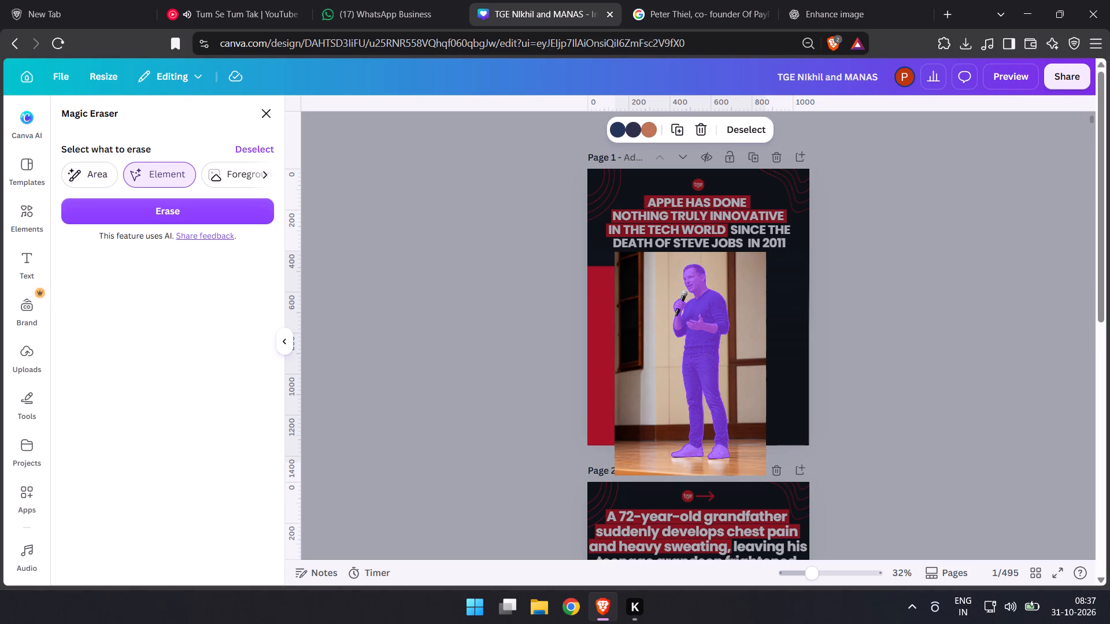
click(686, 296)
click(678, 311)
click(206, 208)
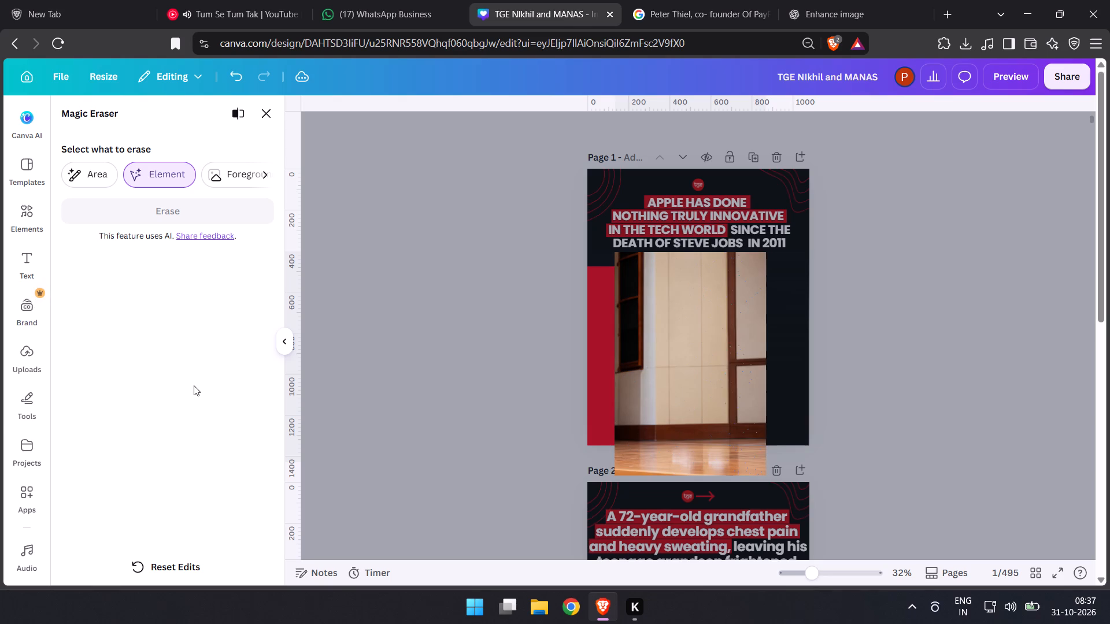
click(658, 434)
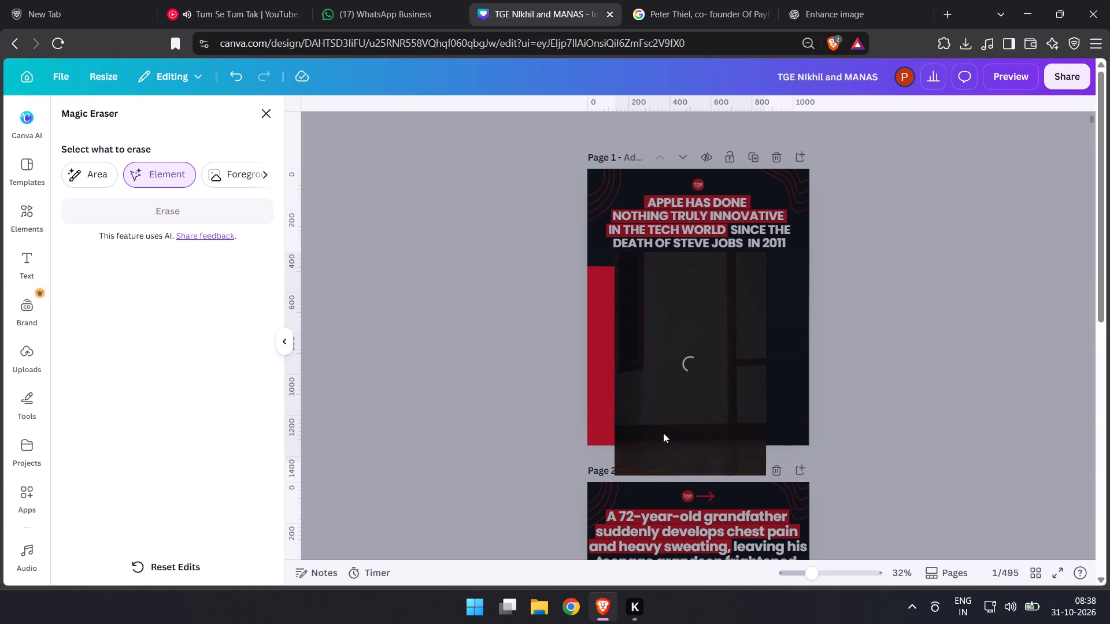
click(267, 112)
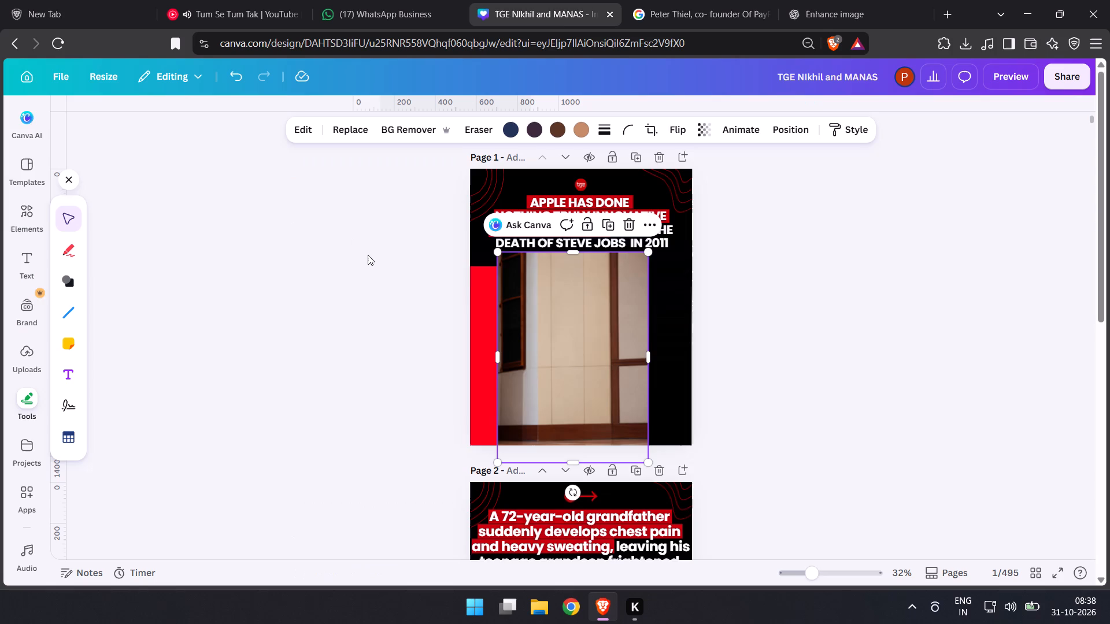
Move the emptied room background to the right half of page 1, aligning its top edge with the red rectangle's.
drag(611, 393, 676, 408)
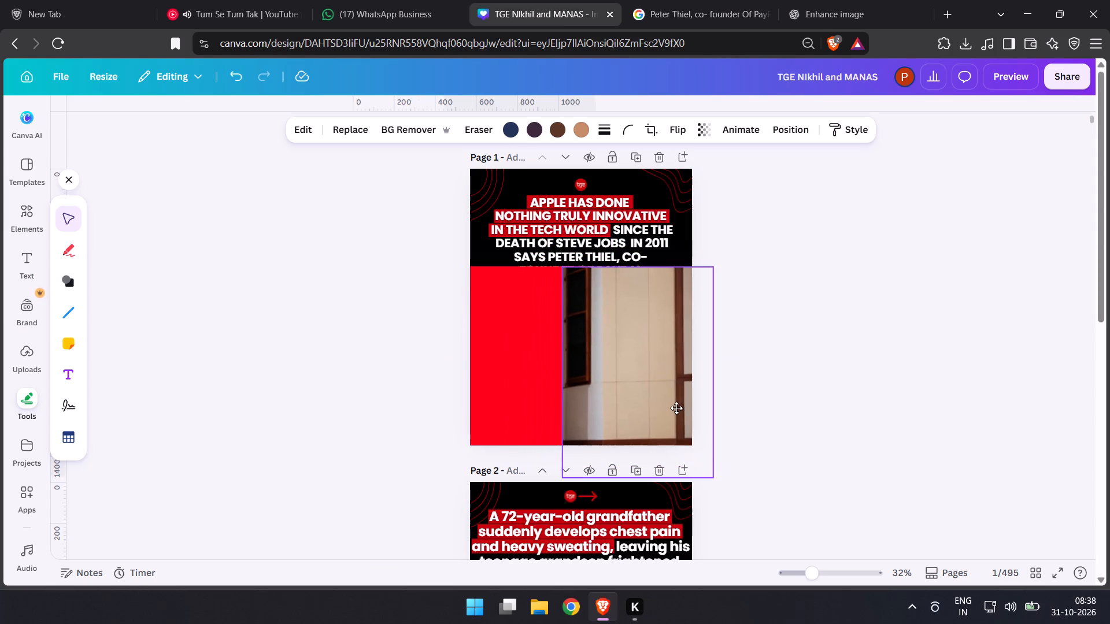
drag(676, 408, 703, 408)
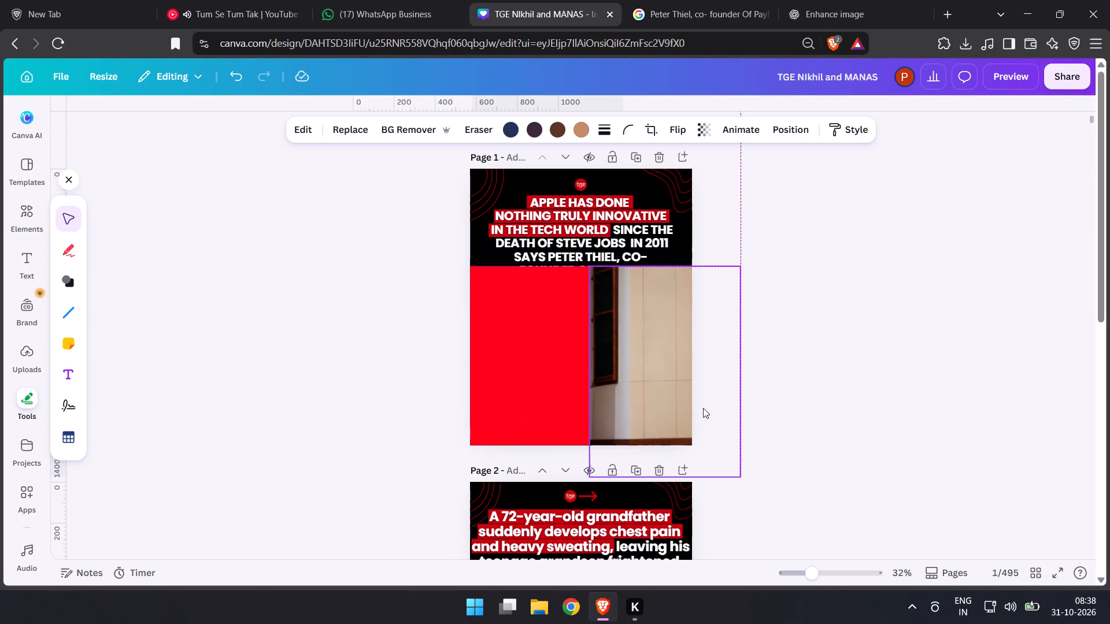
drag(686, 403, 673, 400)
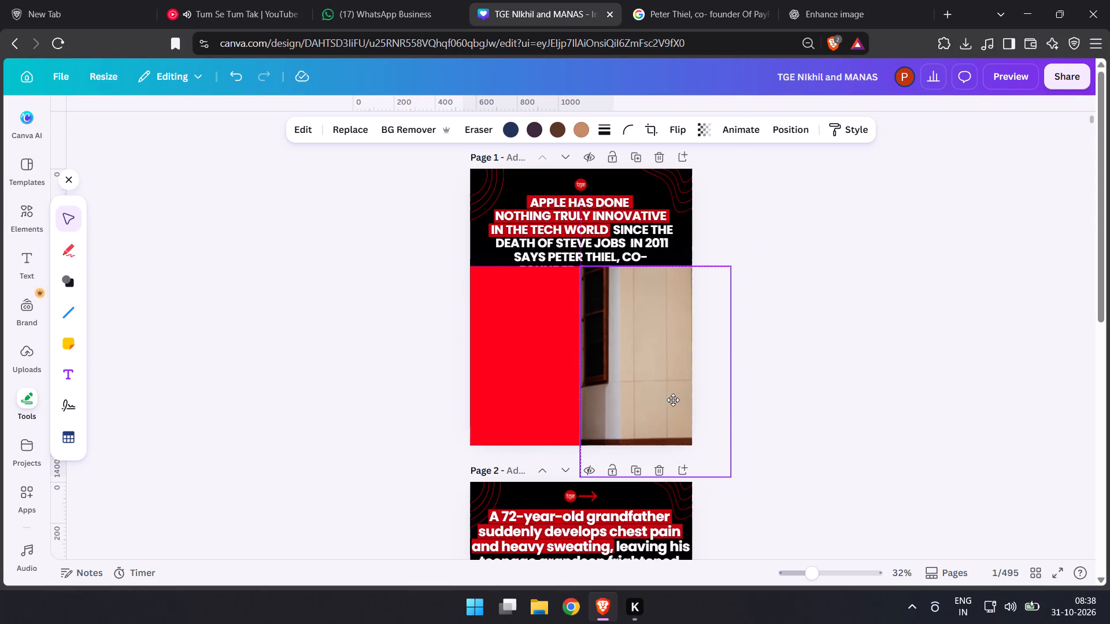
drag(673, 400, 672, 406)
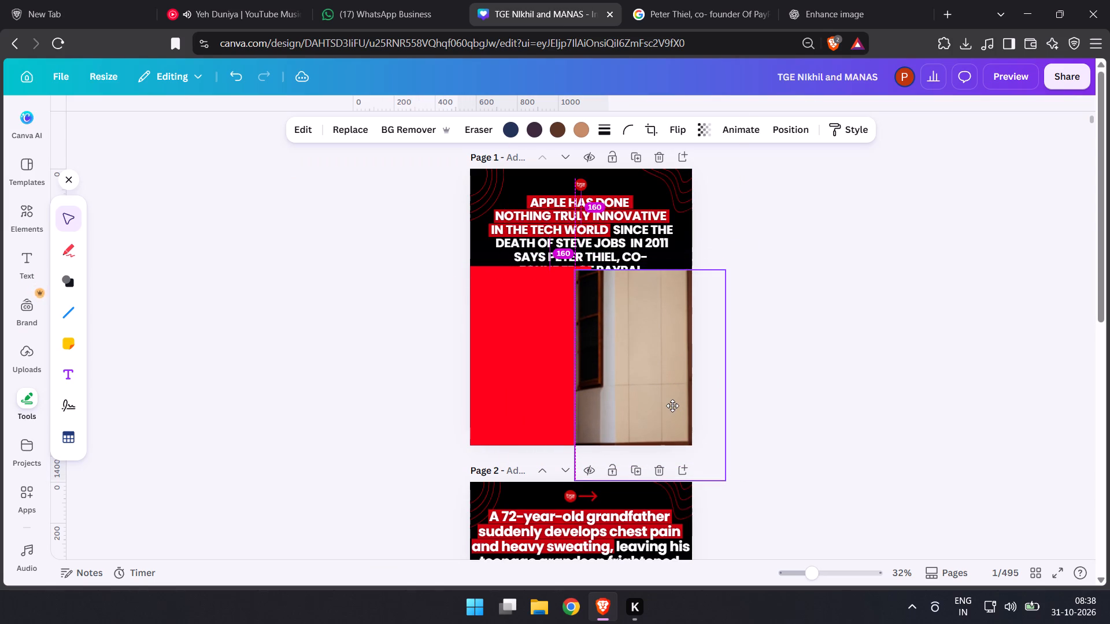
drag(672, 406, 675, 401)
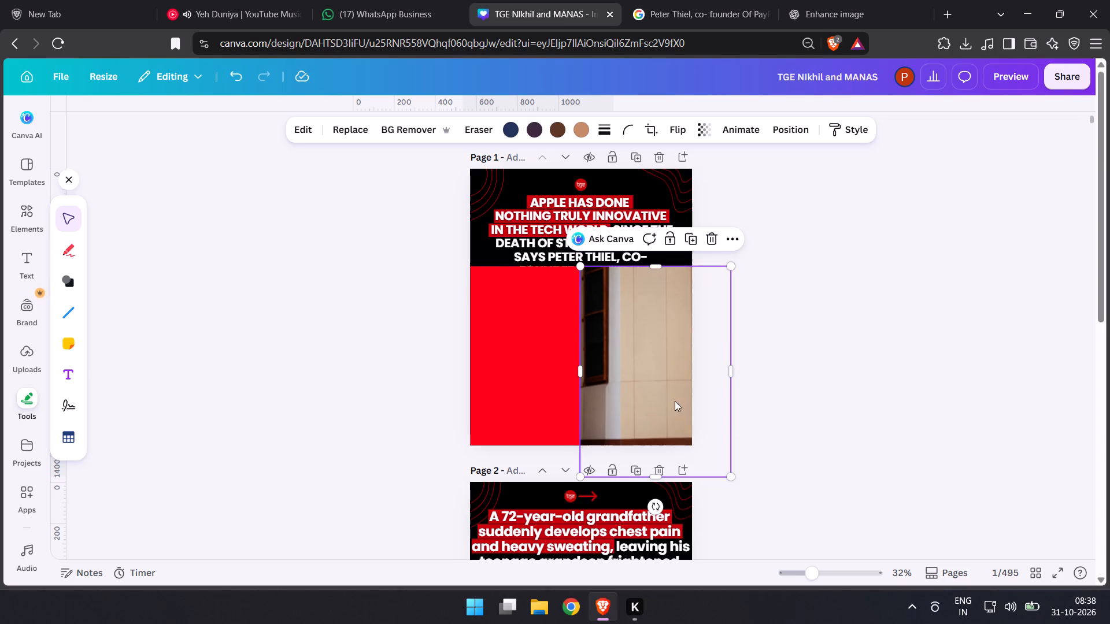
Switch to the ChatGPT image chat to check the Steve Jobs 592*875 edit.
click(801, 0)
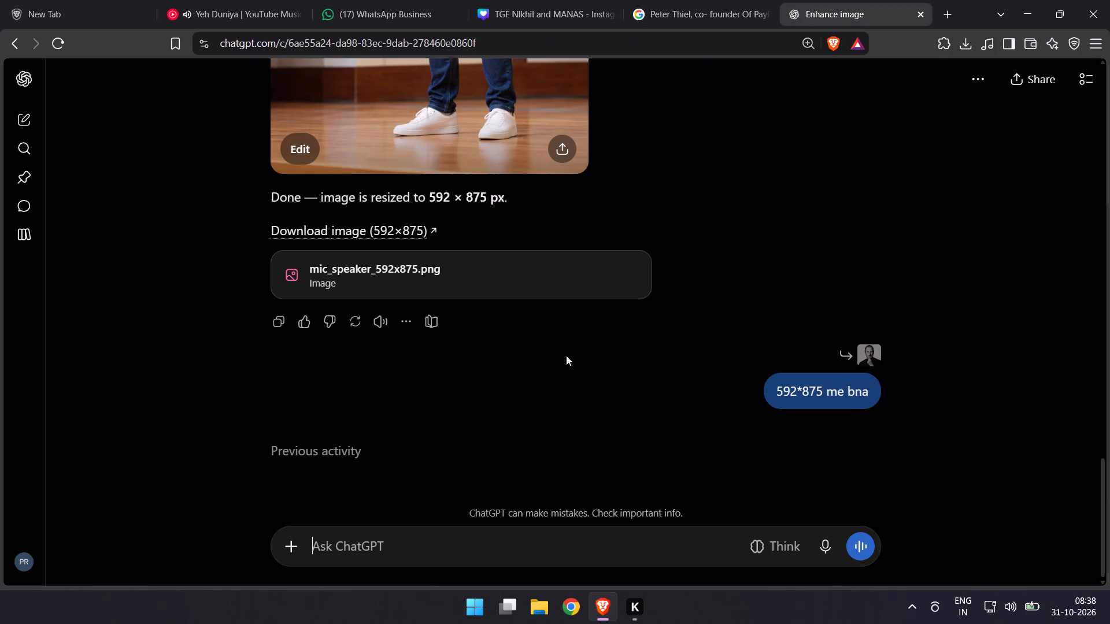
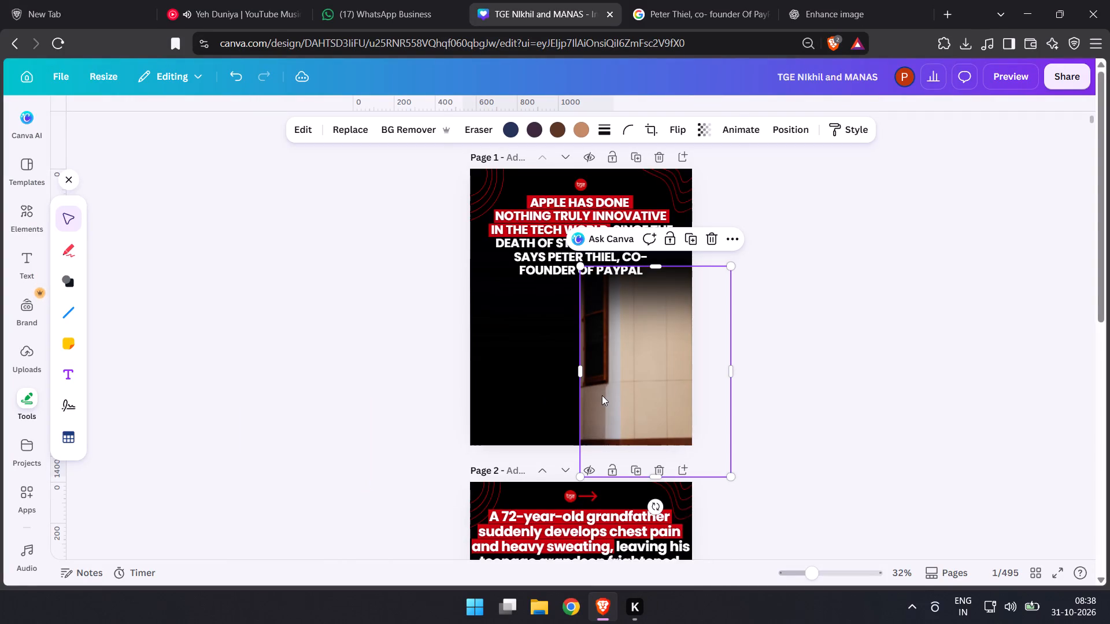
Paste the copied full-body speaker photo onto page 1 over the emptied room and remove its background.
double_click(901, 392)
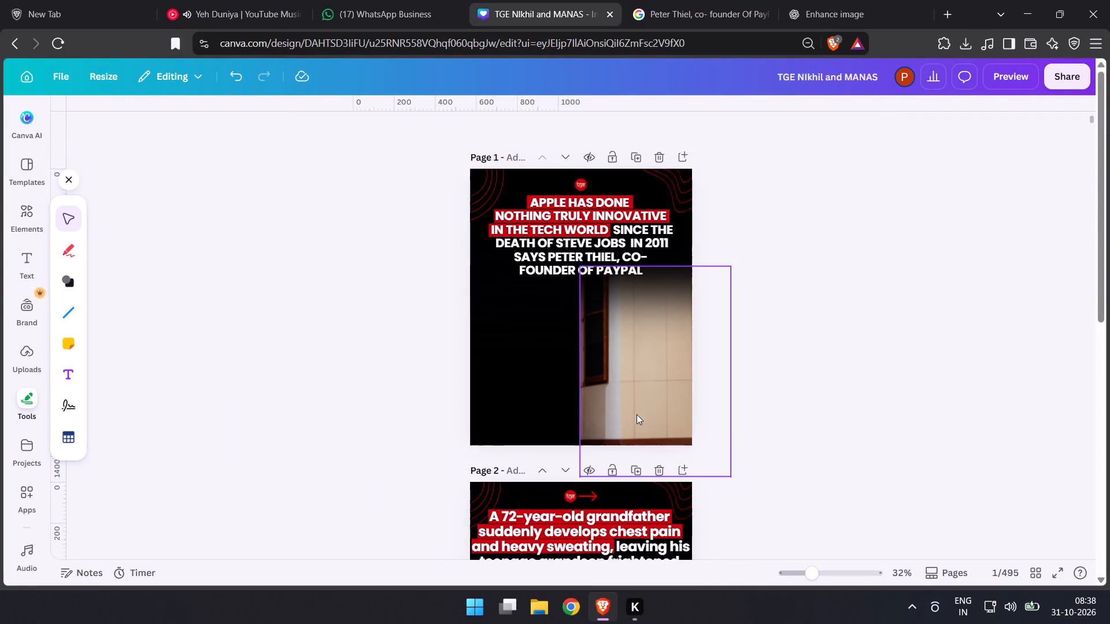
click(500, 414)
key(ctrl+v)
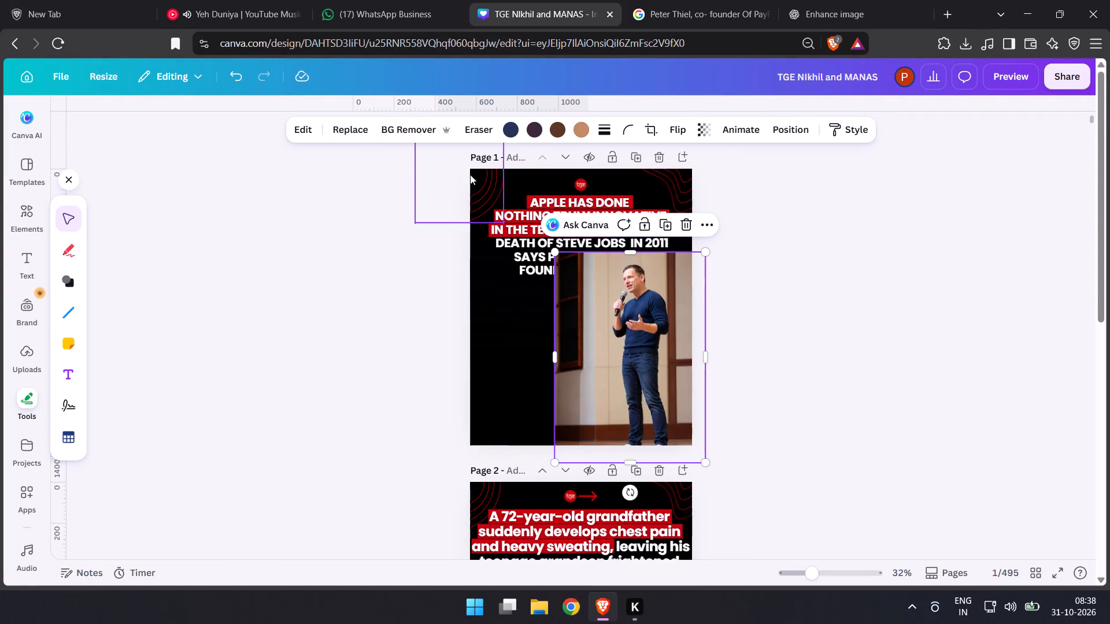
click(426, 122)
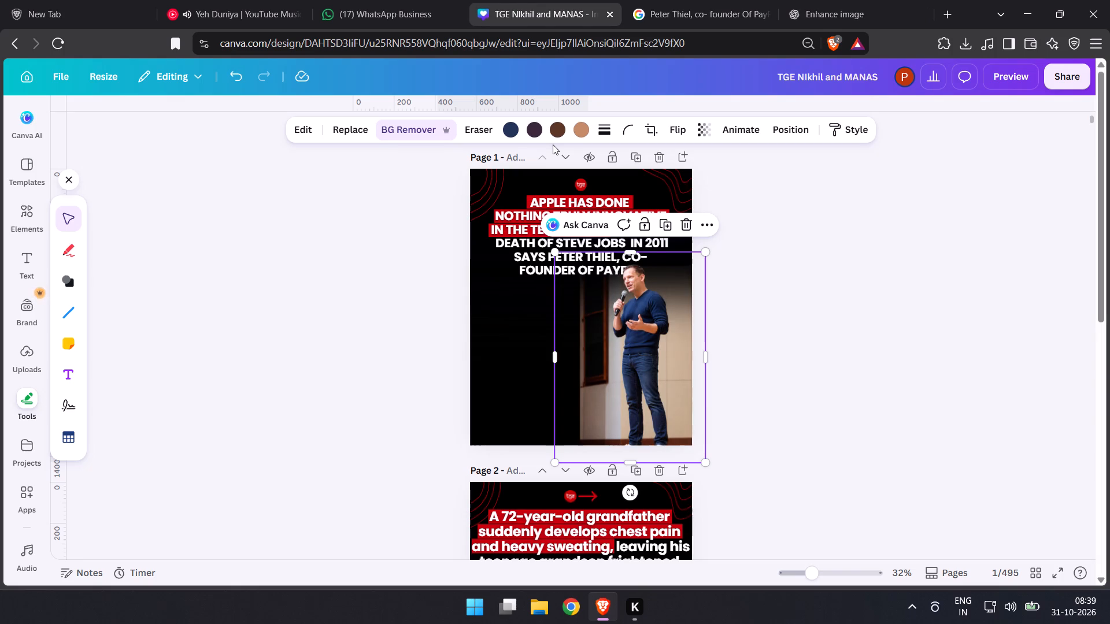
scroll(568, 152, up, 2)
scroll(392, 266, down, 1)
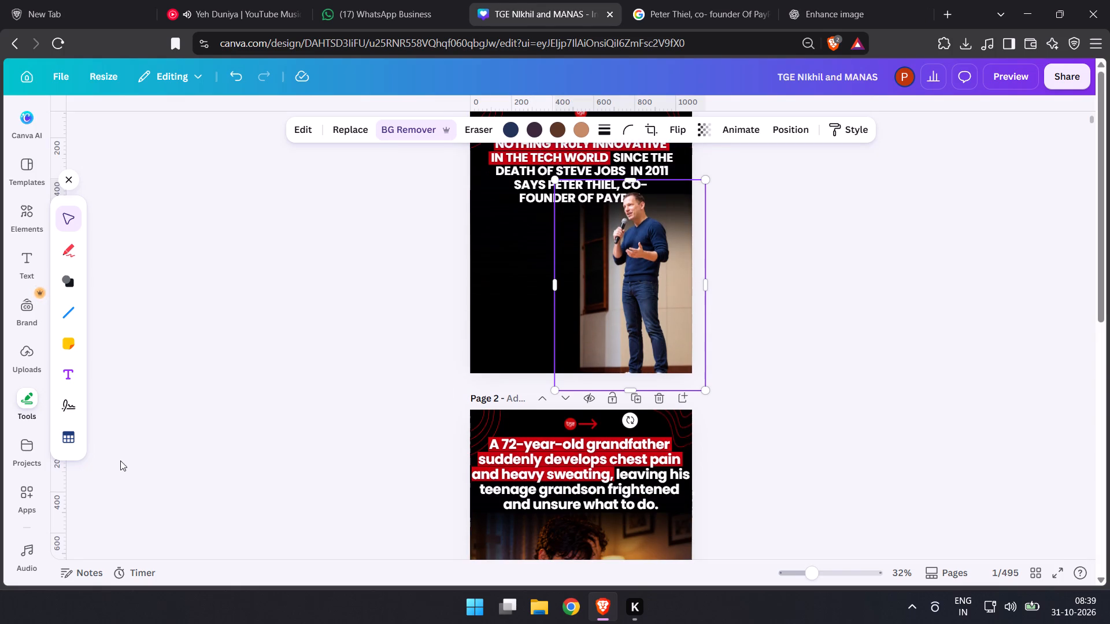
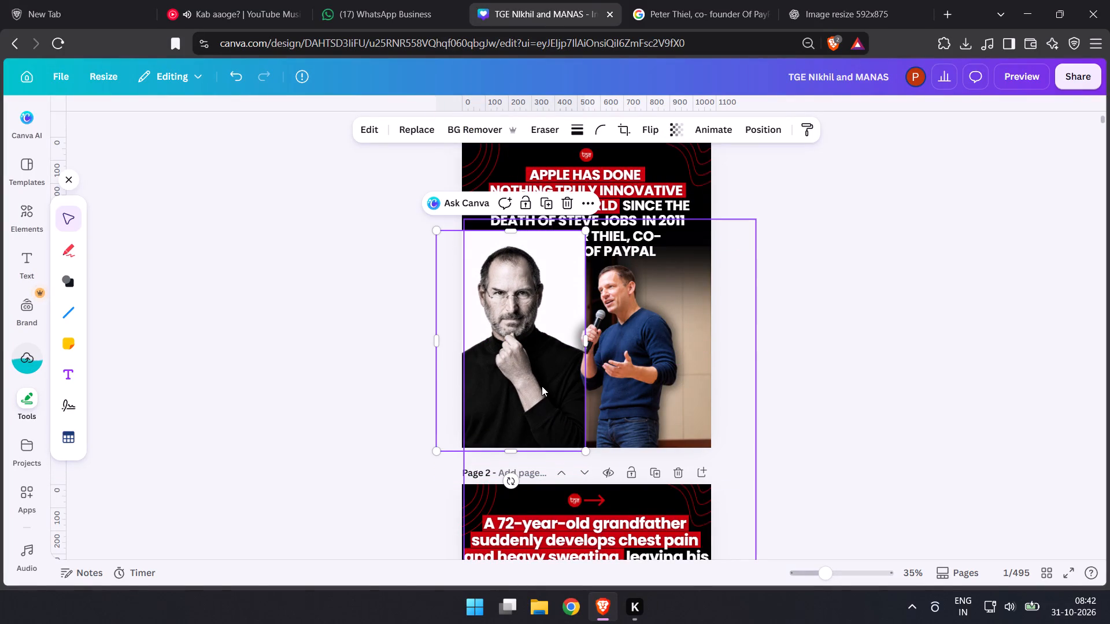
Send the Steve Jobs portrait on page 1 backward, behind the headline and the black gradient.
key(ctrl+bracketleft)
key(ctrl+bracketleft)
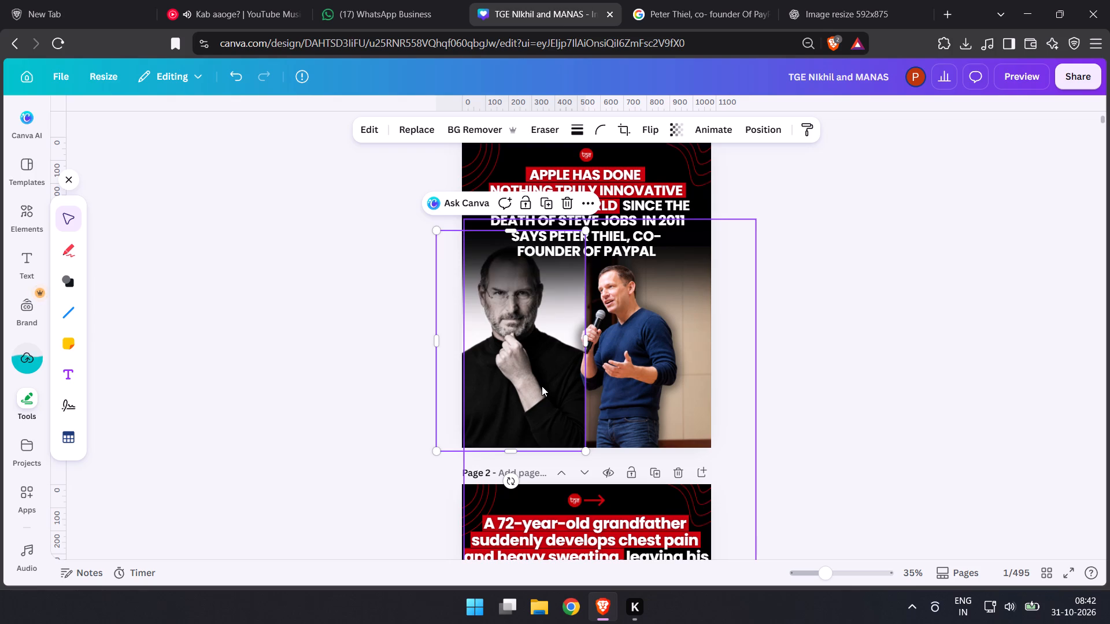
double_click(361, 384)
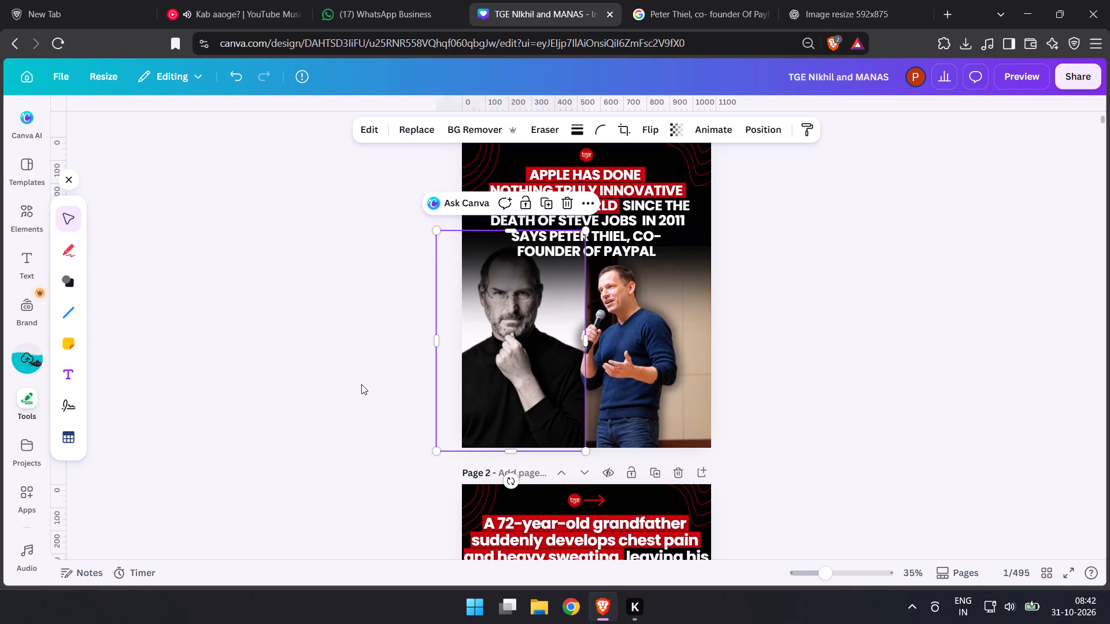
Shrink the Steve Jobs portrait slightly and reposition it below the headline, meeting the edge of the speaker's room image.
click(513, 392)
click(802, 126)
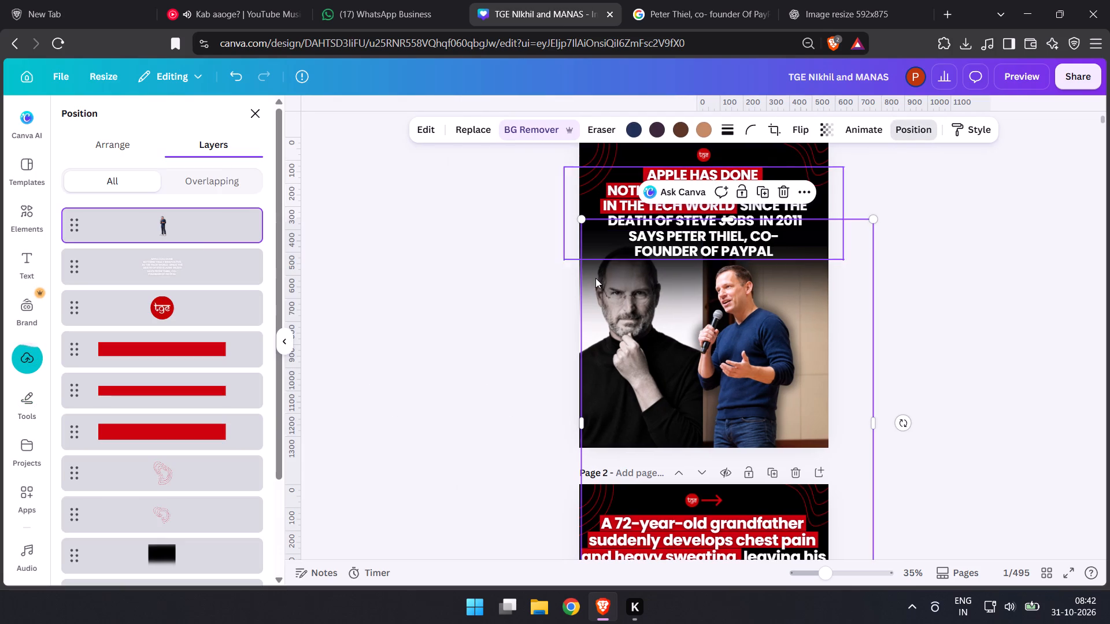
scroll(201, 402, down, 1)
scroll(205, 414, up, 1)
scroll(181, 393, down, 3)
click(173, 469)
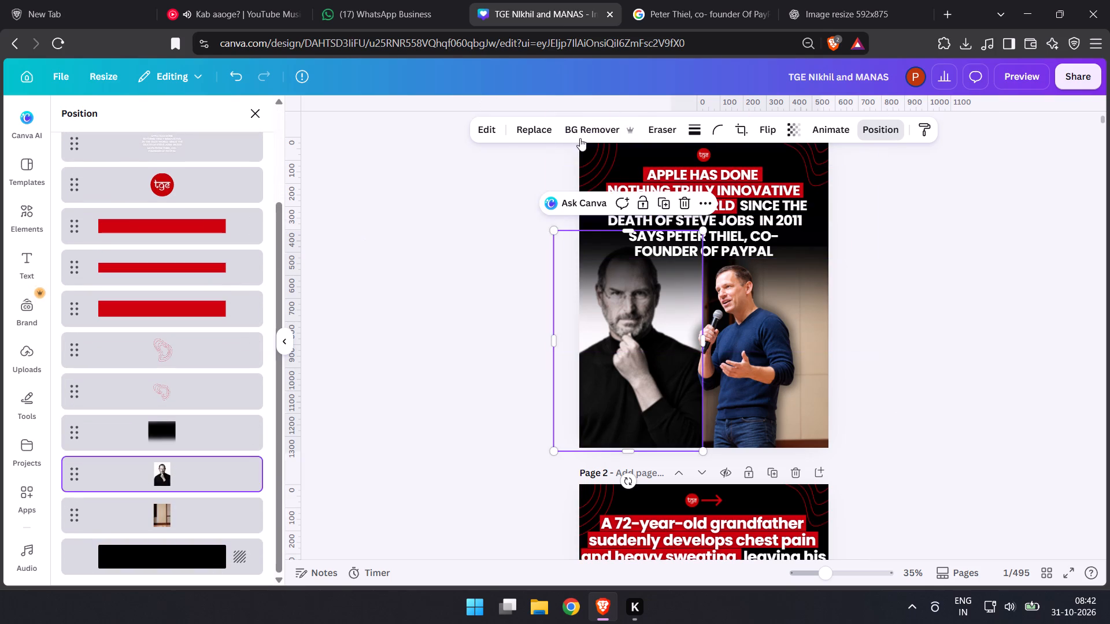
drag(557, 231, 579, 248)
click(653, 326)
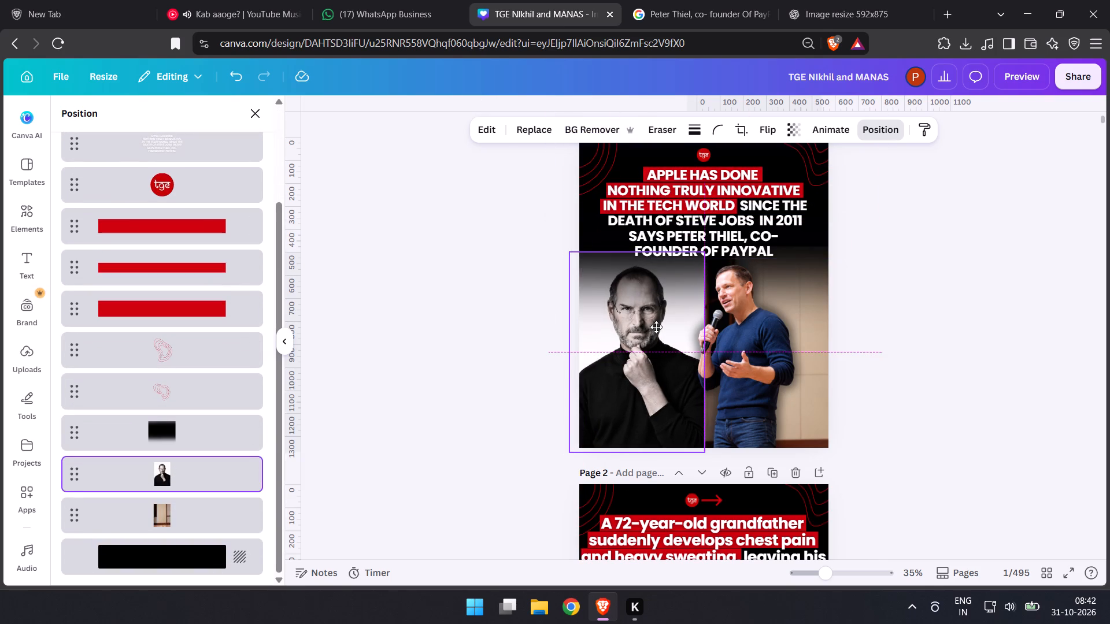
double_click(453, 347)
click(443, 348)
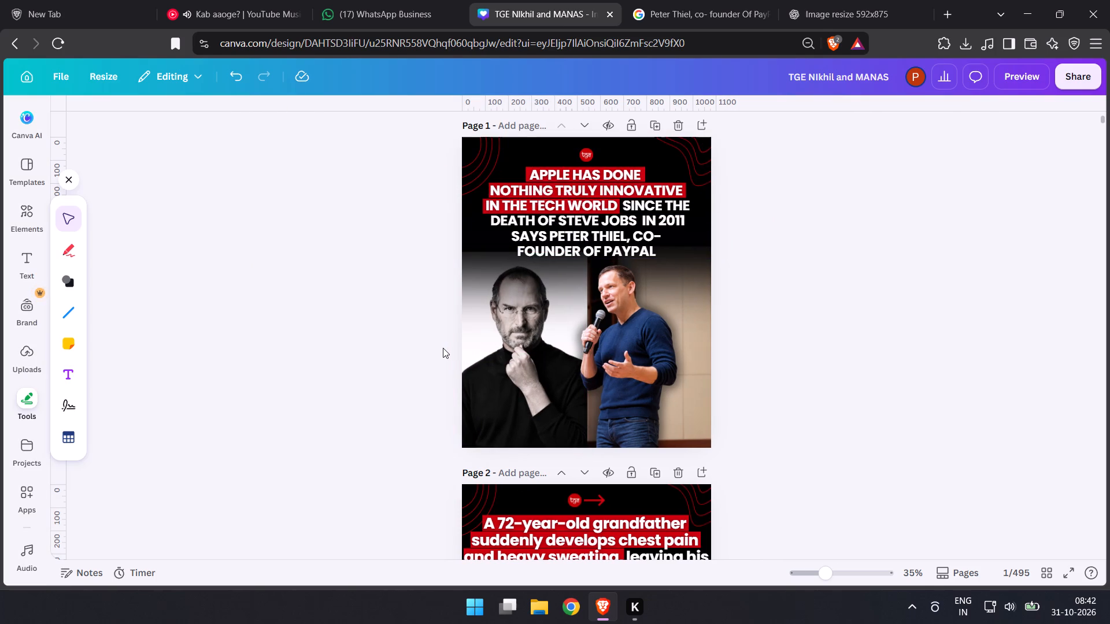
Move the black gradient overlay behind the headline down slightly on page 1.
click(497, 309)
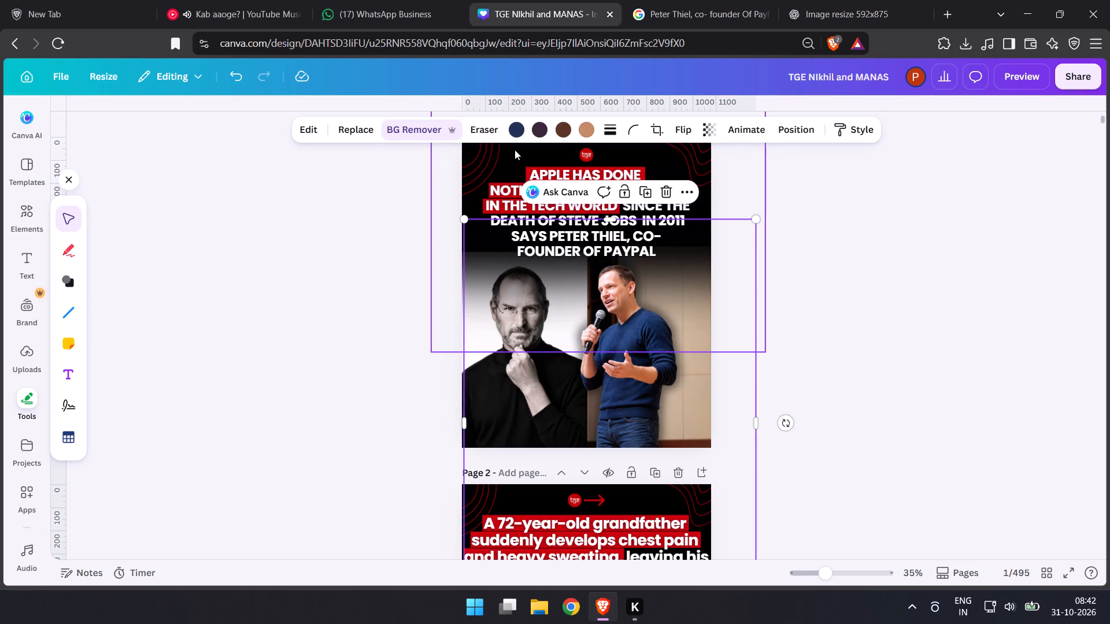
drag(512, 163, 513, 173)
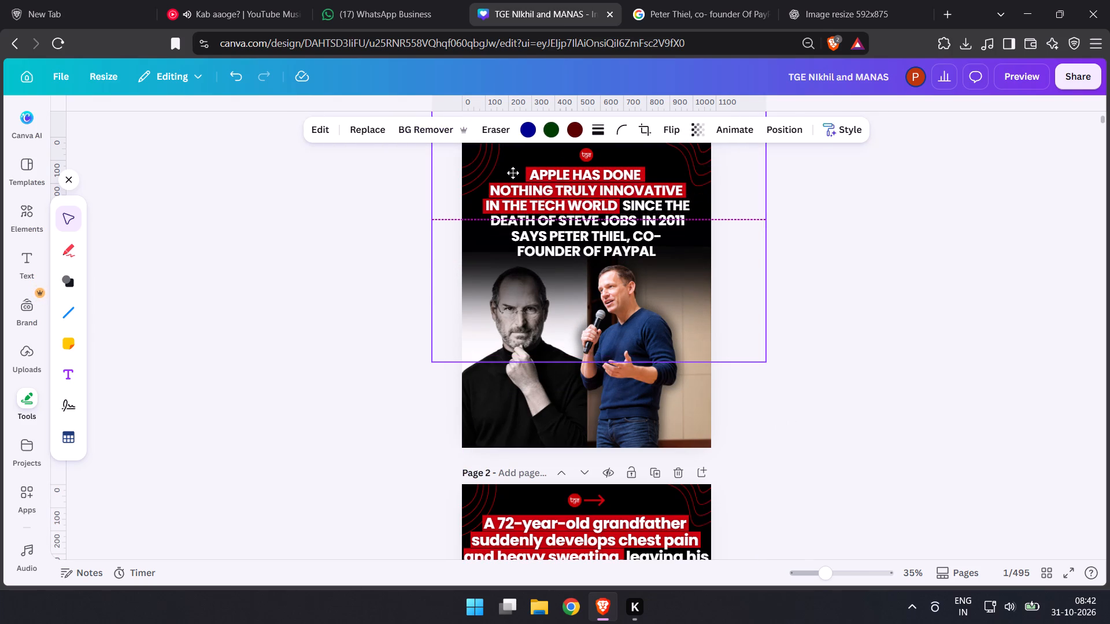
drag(513, 173, 513, 176)
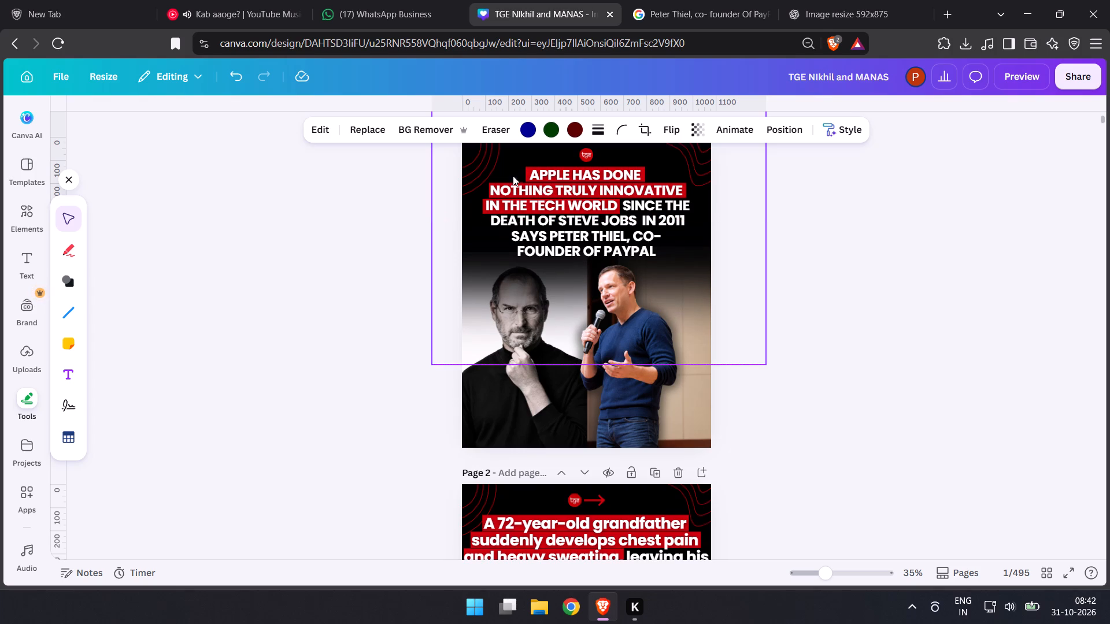
double_click(348, 323)
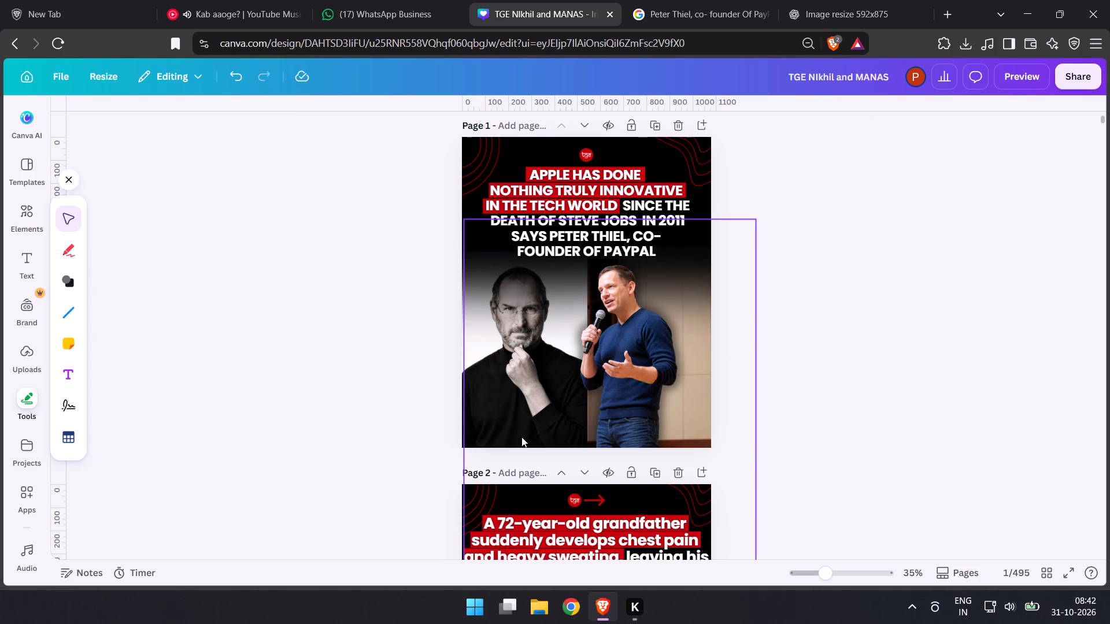
Duplicate the Steve Jobs portrait on page 1 and remove the background from the copy.
click(518, 432)
click(789, 124)
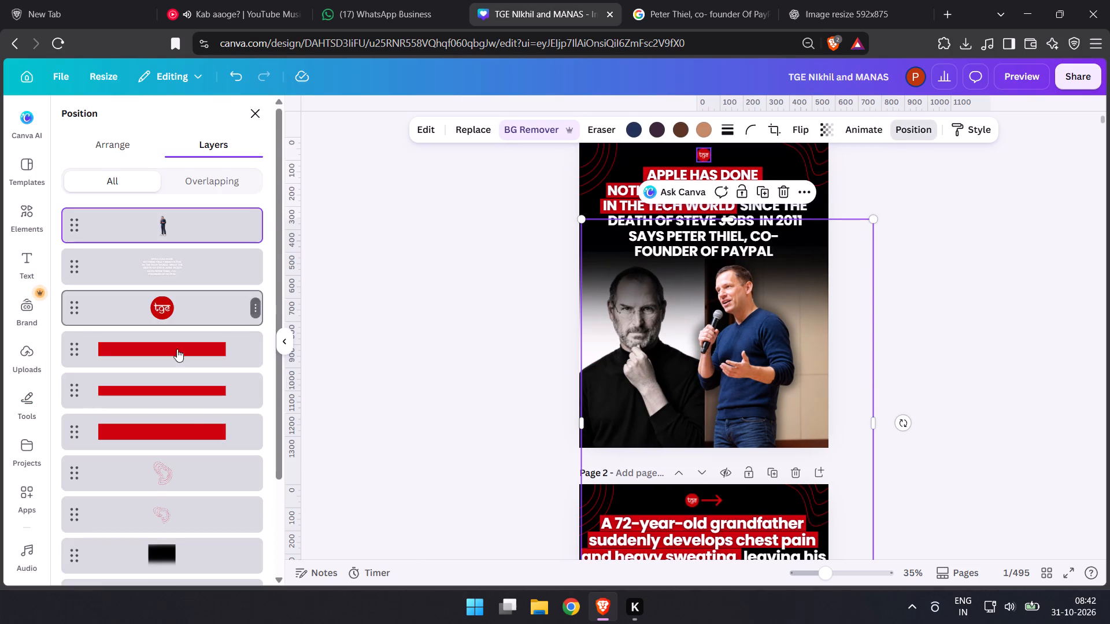
scroll(193, 418, down, 2)
scroll(193, 418, up, 1)
scroll(193, 418, down, 2)
click(190, 460)
key(ctrl+c)
key(ctrl+v)
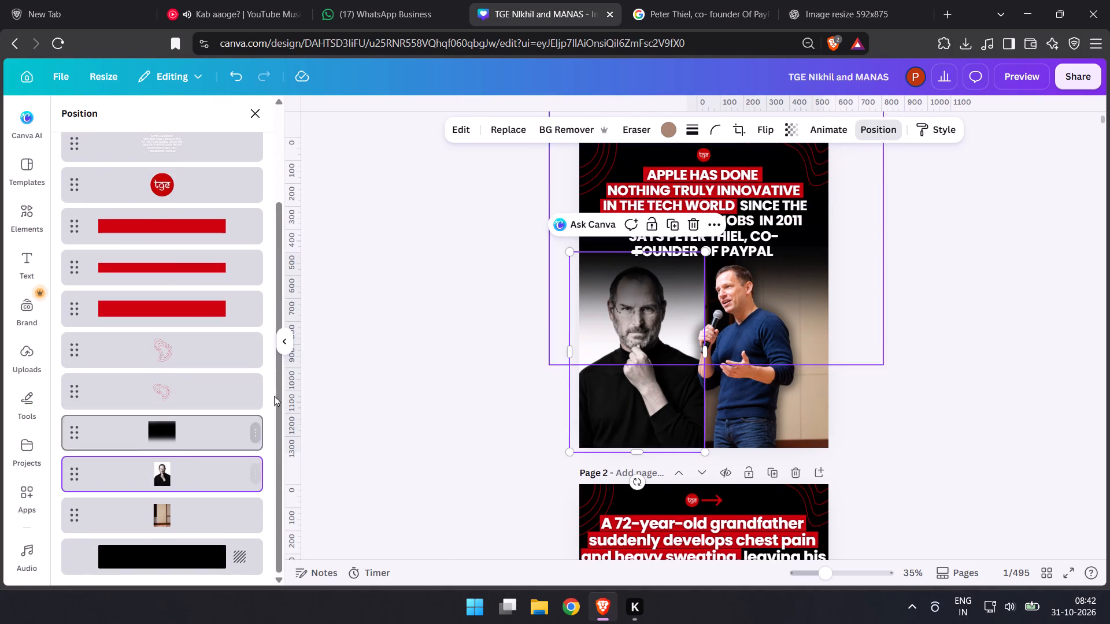
click(553, 130)
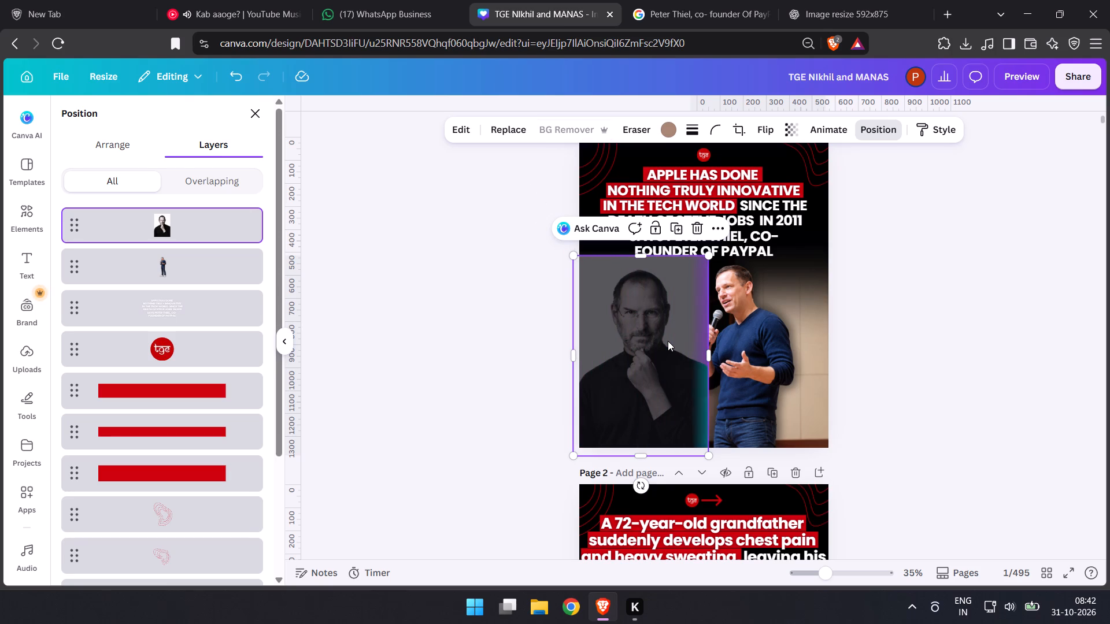
Align the Steve Jobs cutout over the original portrait and send it one layer back, behind the speaker cutout.
drag(657, 379, 654, 377)
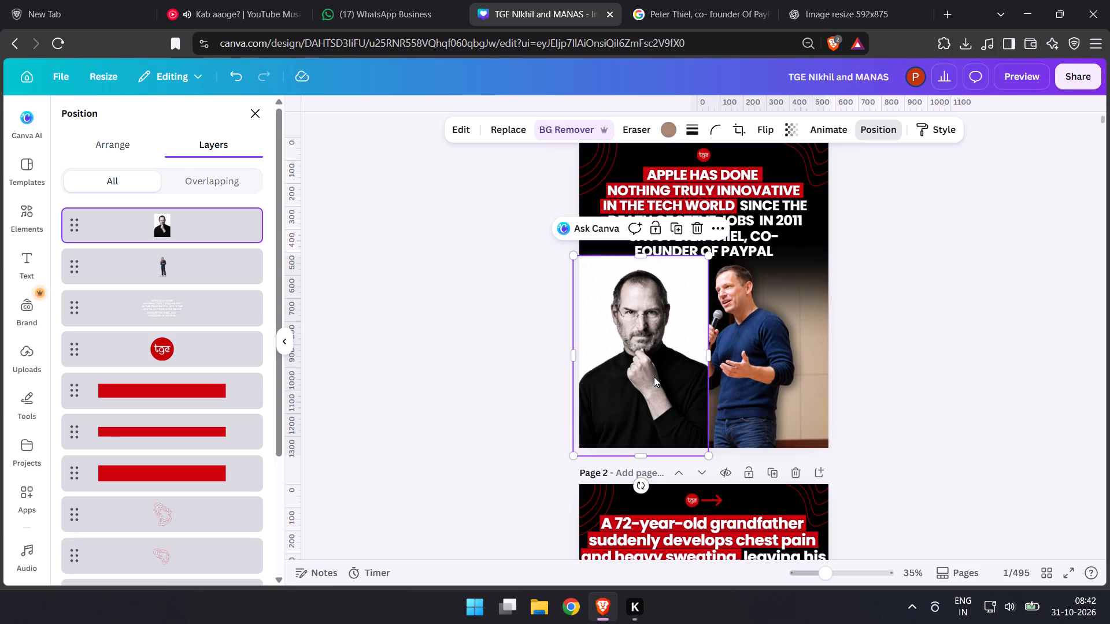
drag(654, 377, 651, 373)
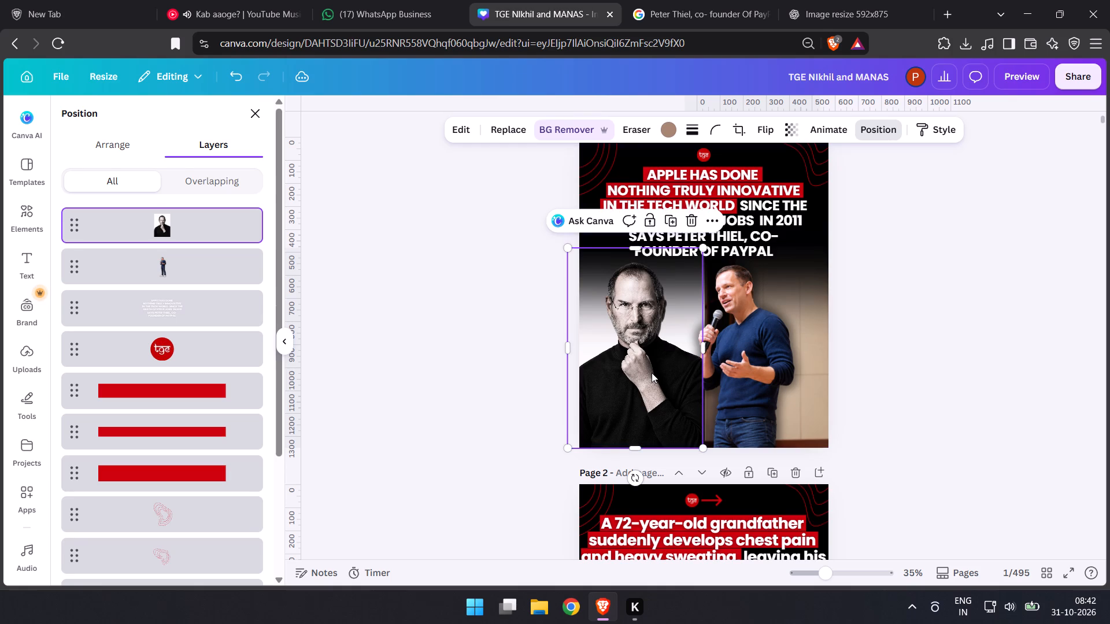
key(ctrl+bracketleft)
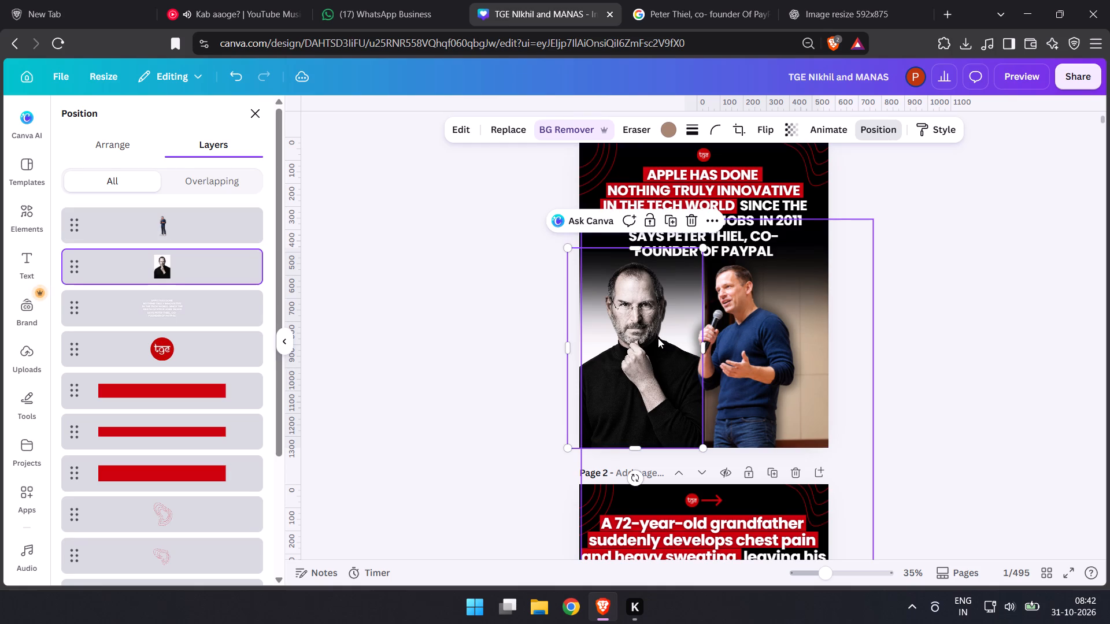
click(653, 334)
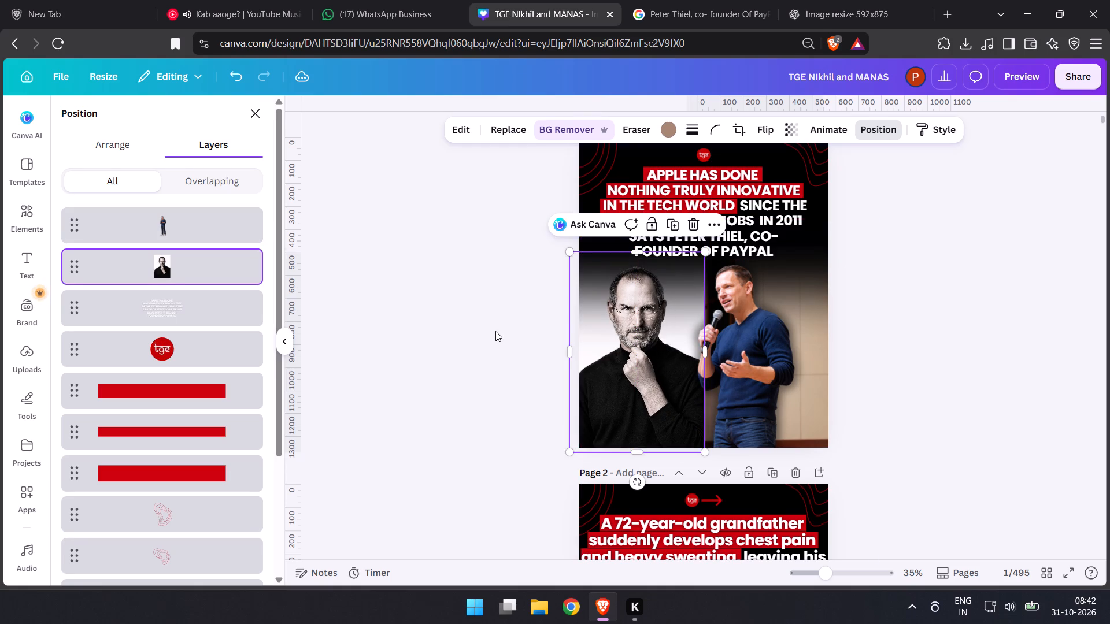
double_click(484, 331)
click(454, 354)
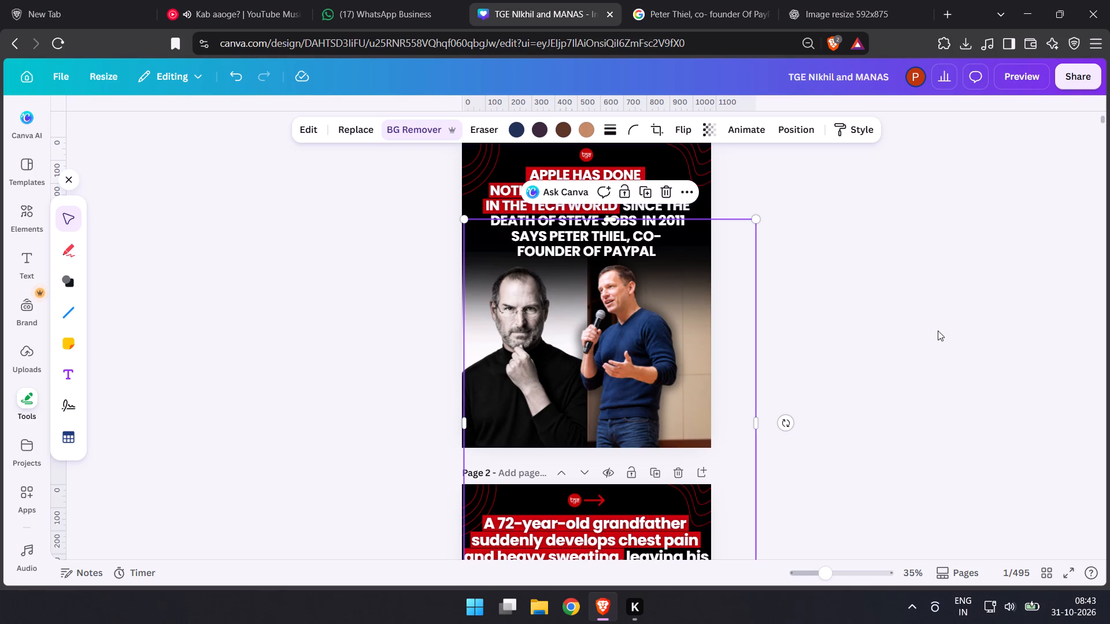
click(920, 324)
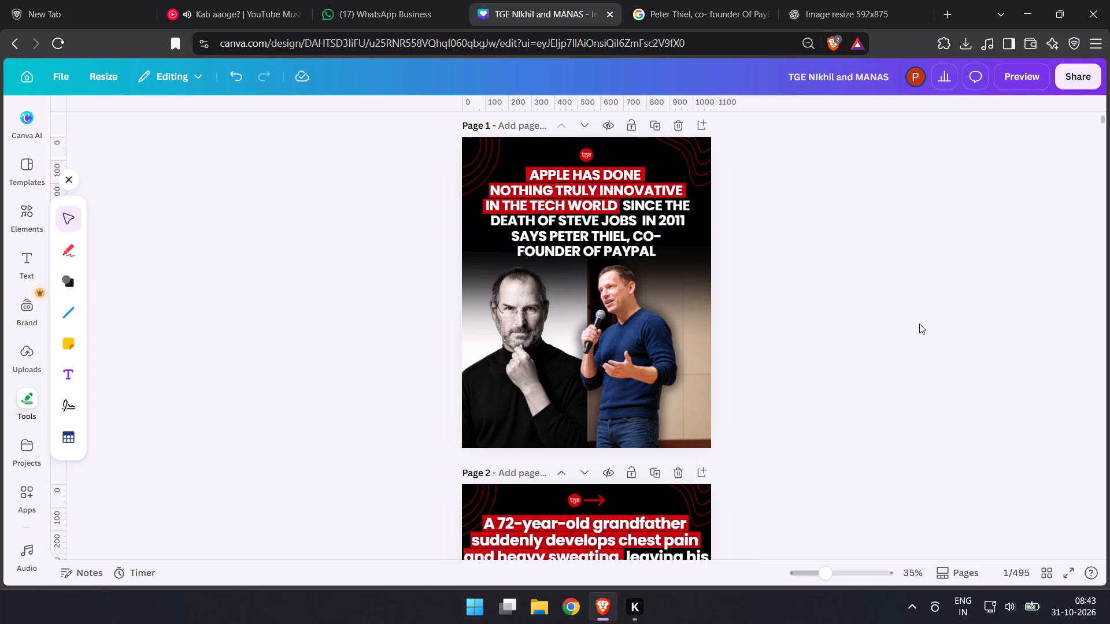
Draw a straight vertical divider line along the seam between the two men's images, from the headline's last line to page 1's bottom edge.
click(72, 308)
click(104, 302)
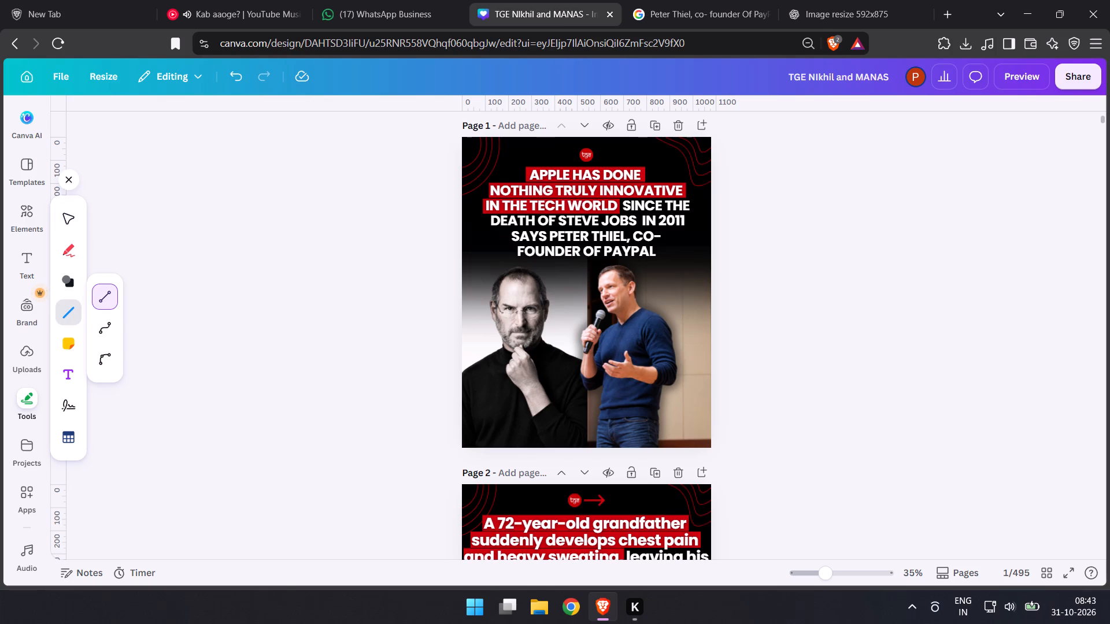
click(588, 260)
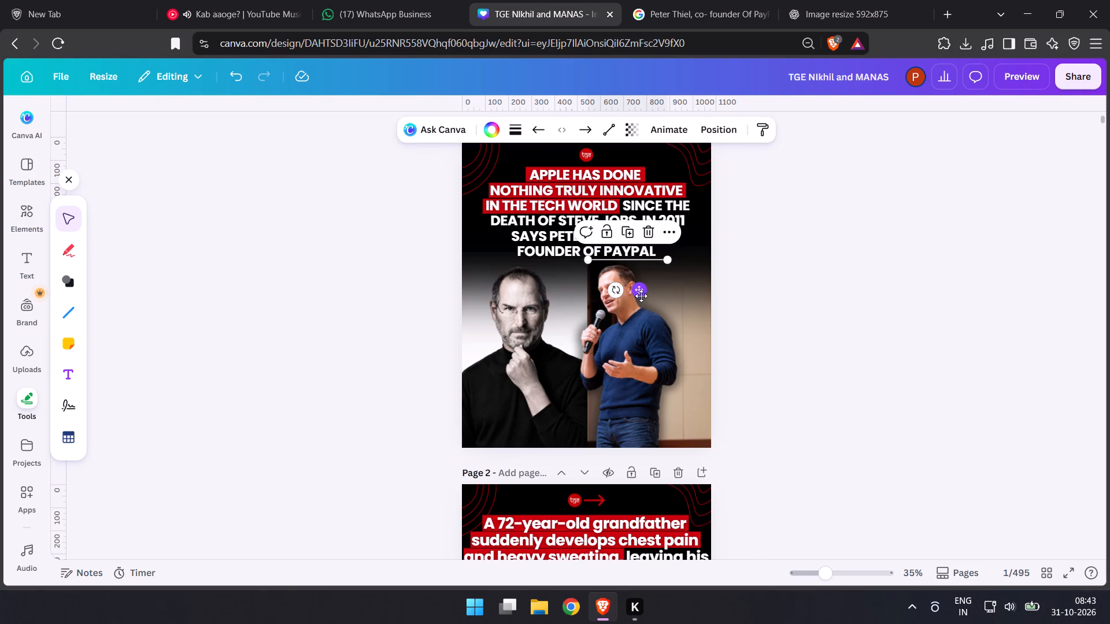
drag(669, 264, 630, 362)
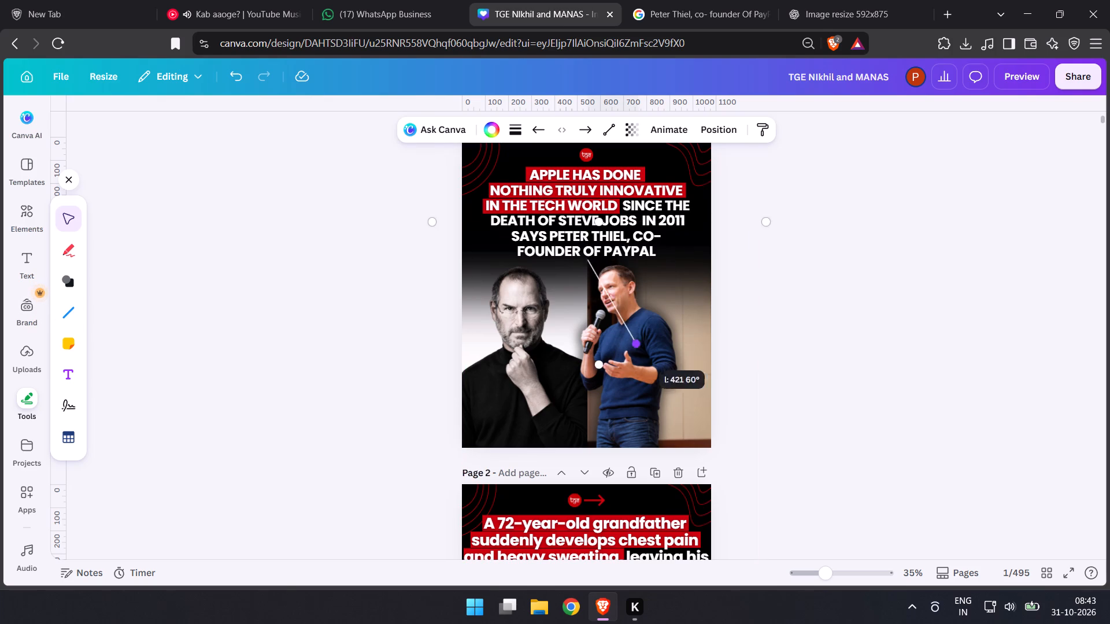
drag(630, 362, 594, 452)
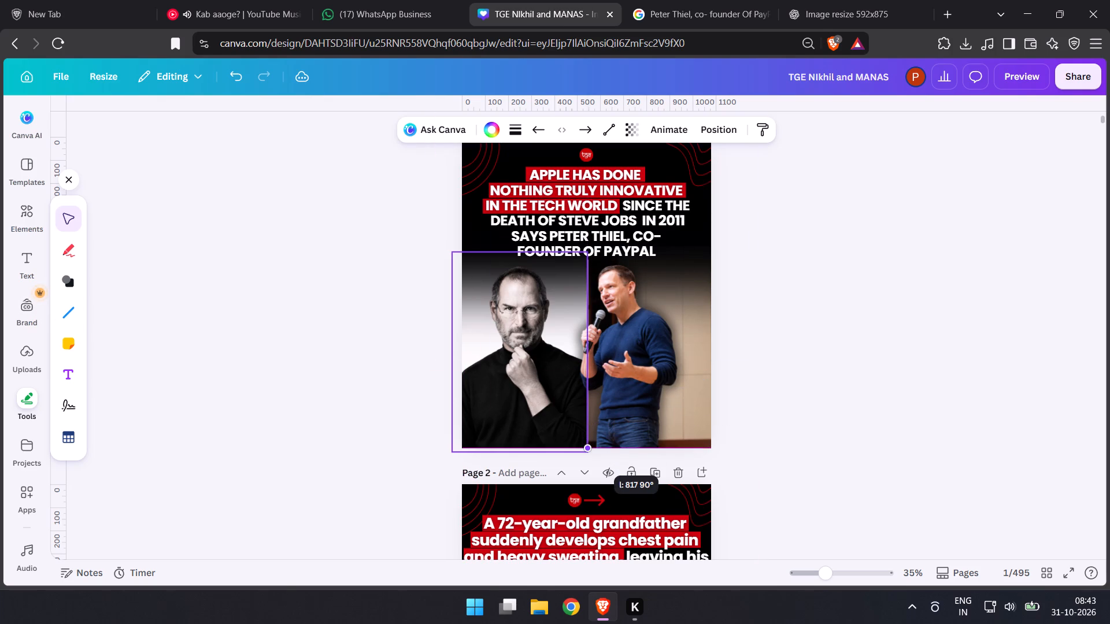
drag(594, 452, 594, 452)
drag(586, 260, 587, 250)
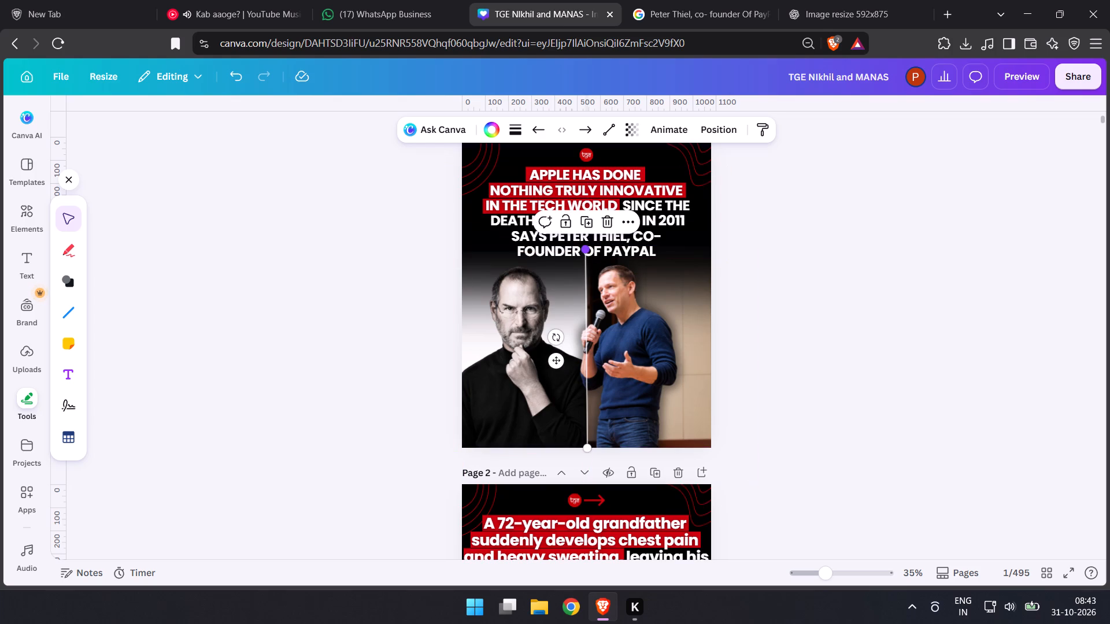
click(776, 322)
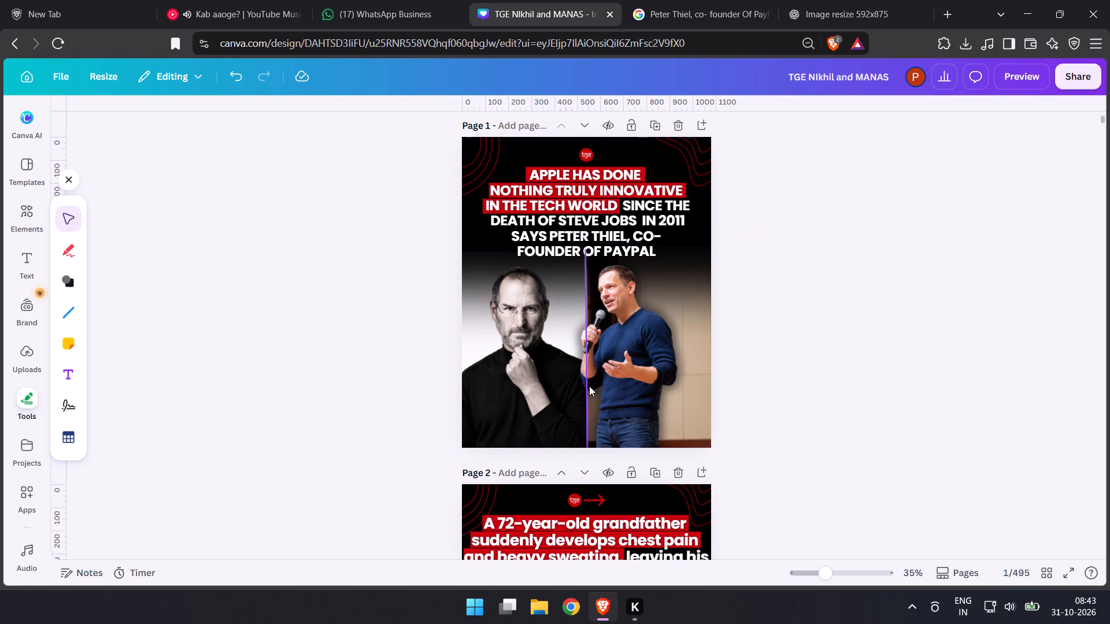
click(589, 386)
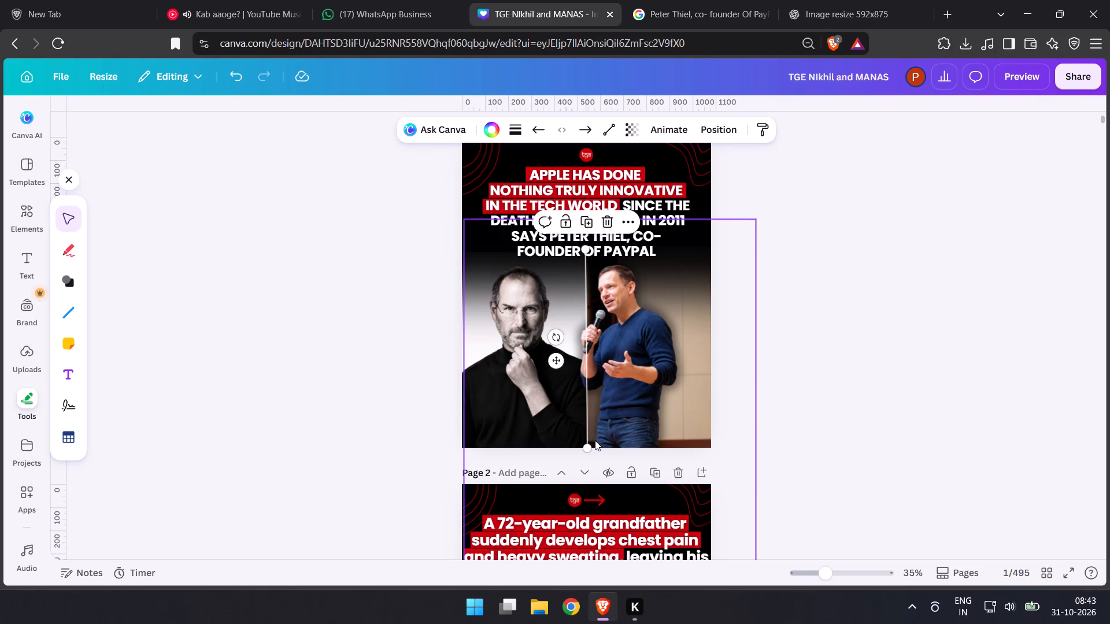
shift+drag(590, 445, 583, 445)
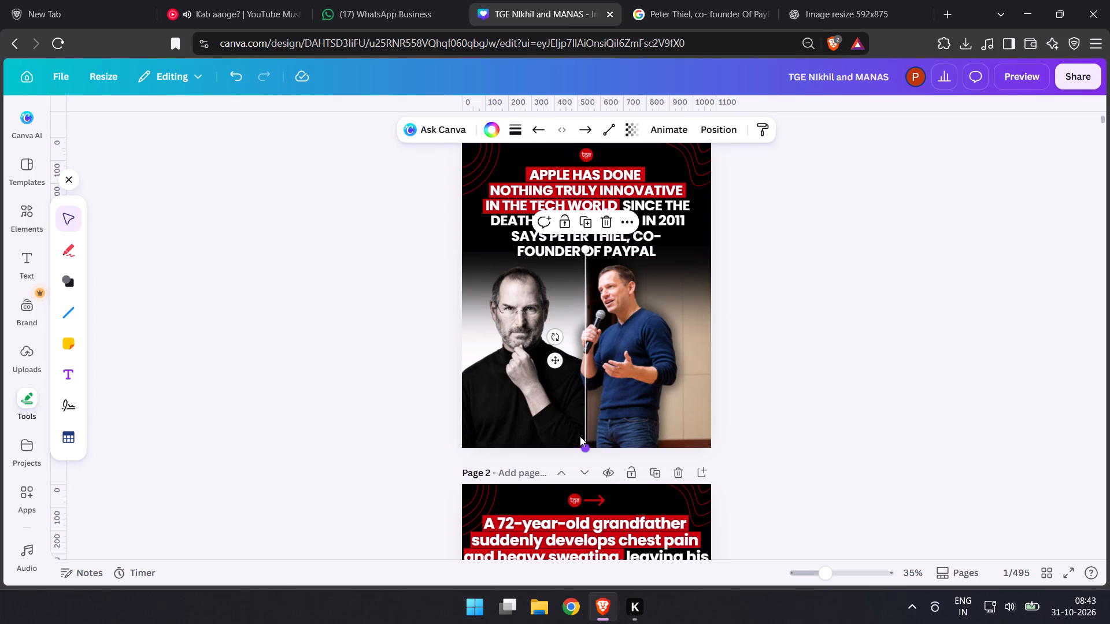
shift+click(556, 359)
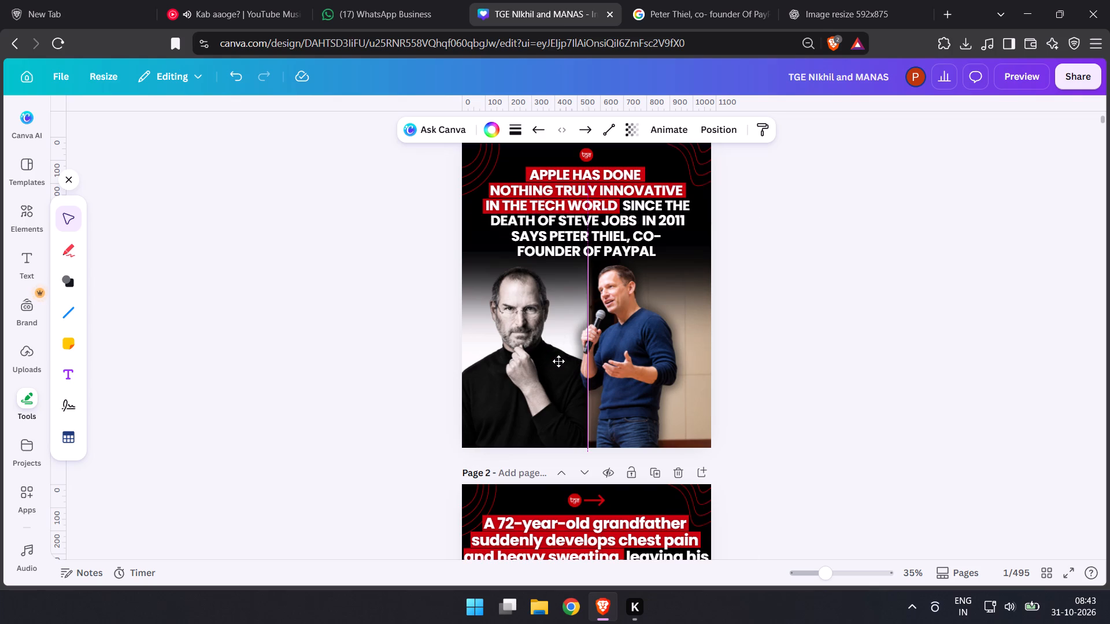
double_click(910, 403)
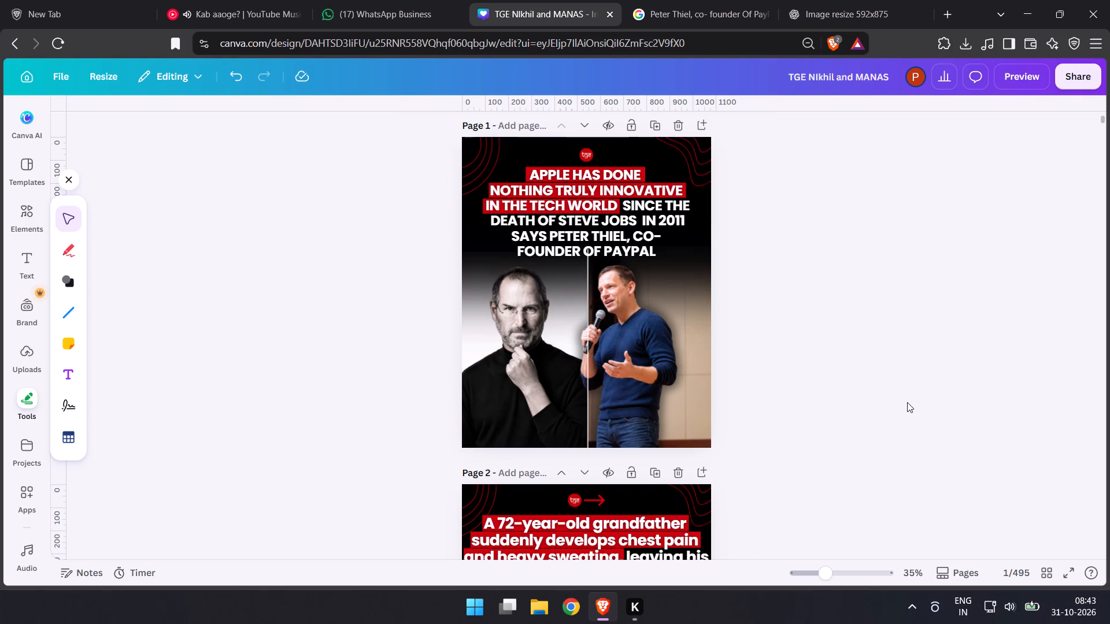
Send the vertical divider line backward, behind the speaker cutout, headline and gradient.
click(585, 297)
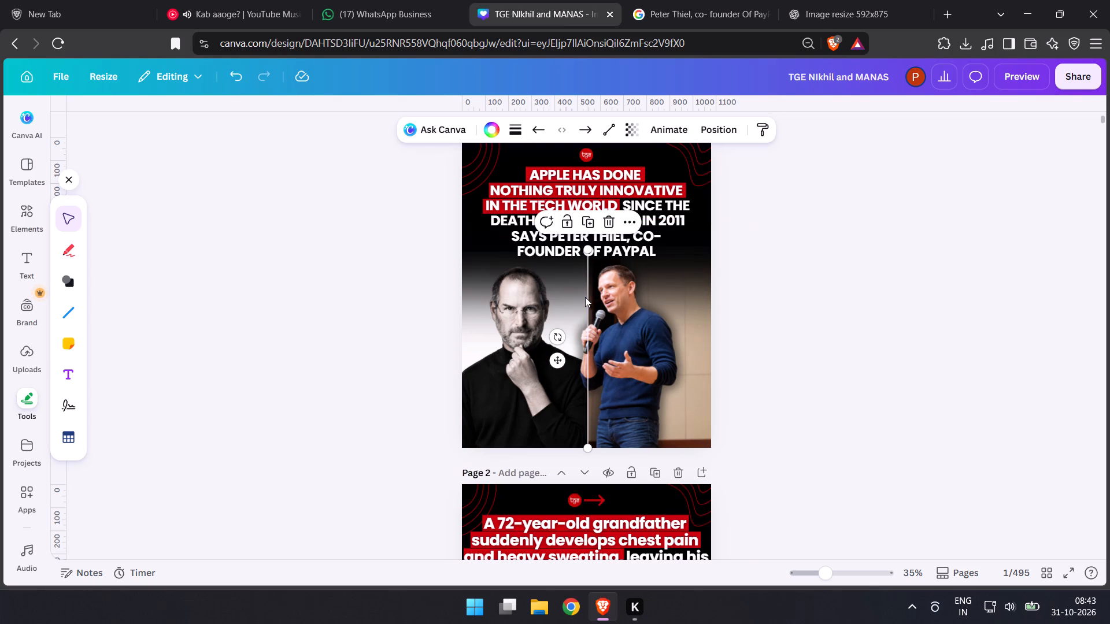
key(ctrl+bracketleft)
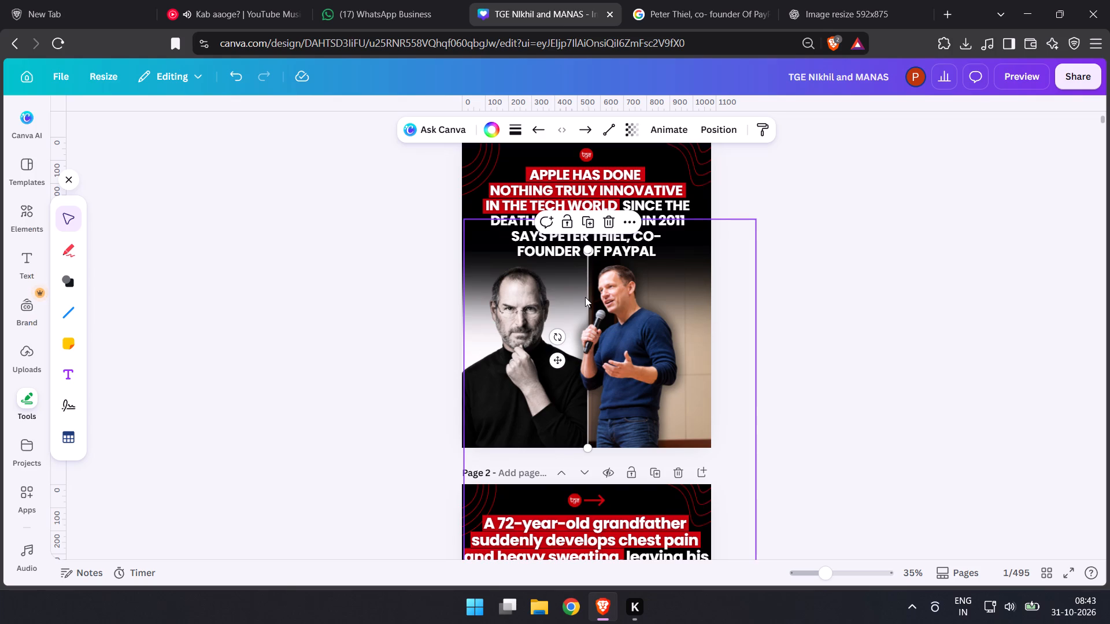
key(ctrl+bracketleft)
key(ctrl+bracketleft)
key(ctrl+bracketleft)
double_click(893, 387)
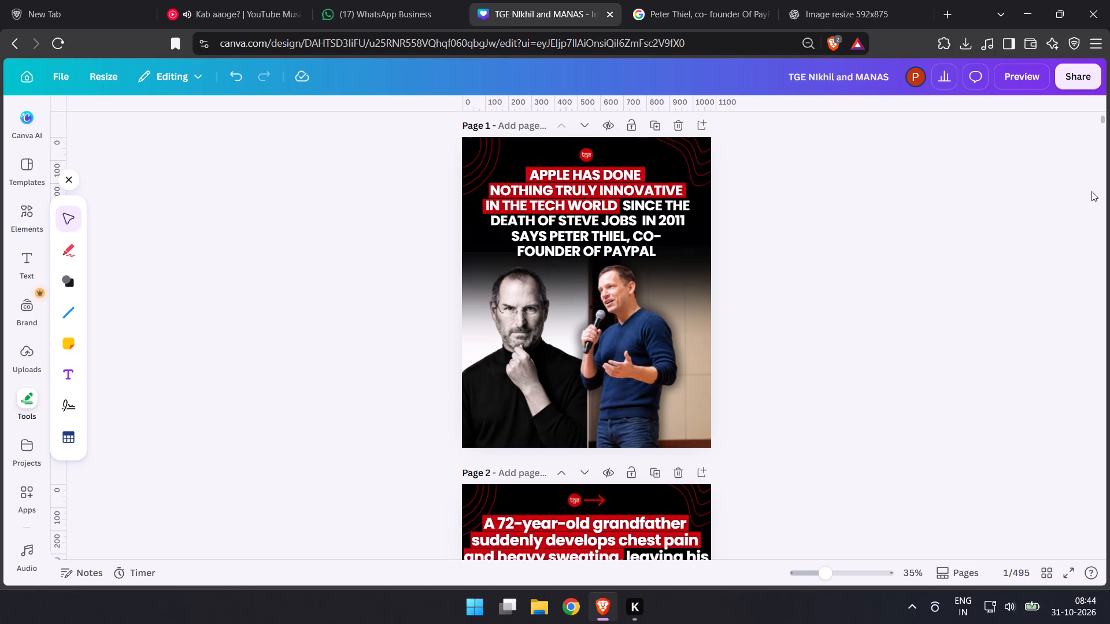
Open a new browser tab and search the web for "apple logo".
click(948, 2)
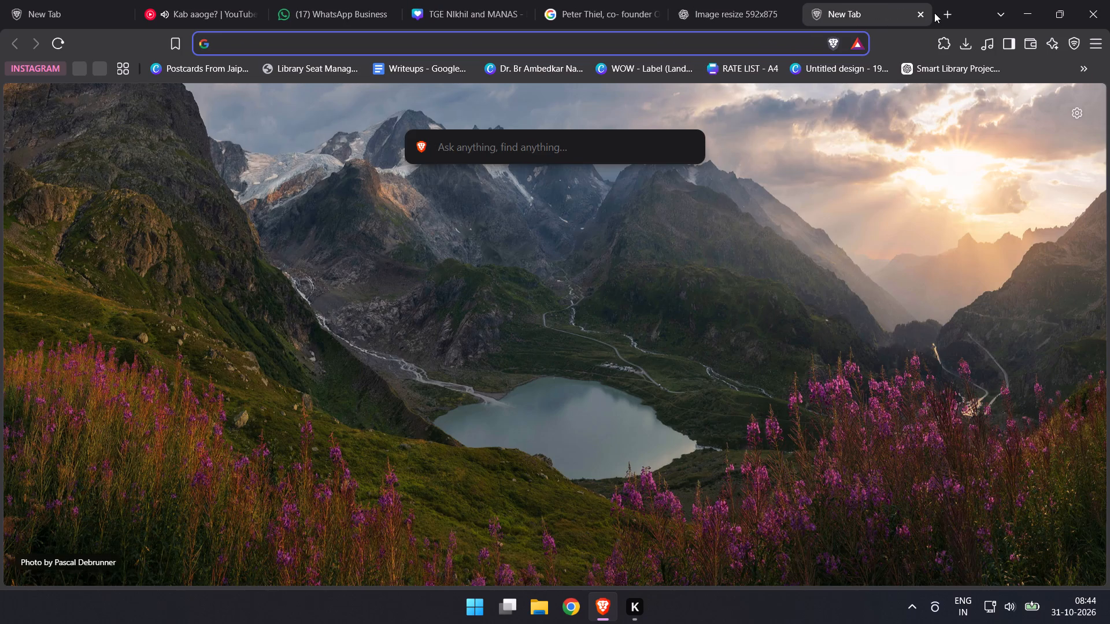
text(apple logo)
key(space)
key(Return)
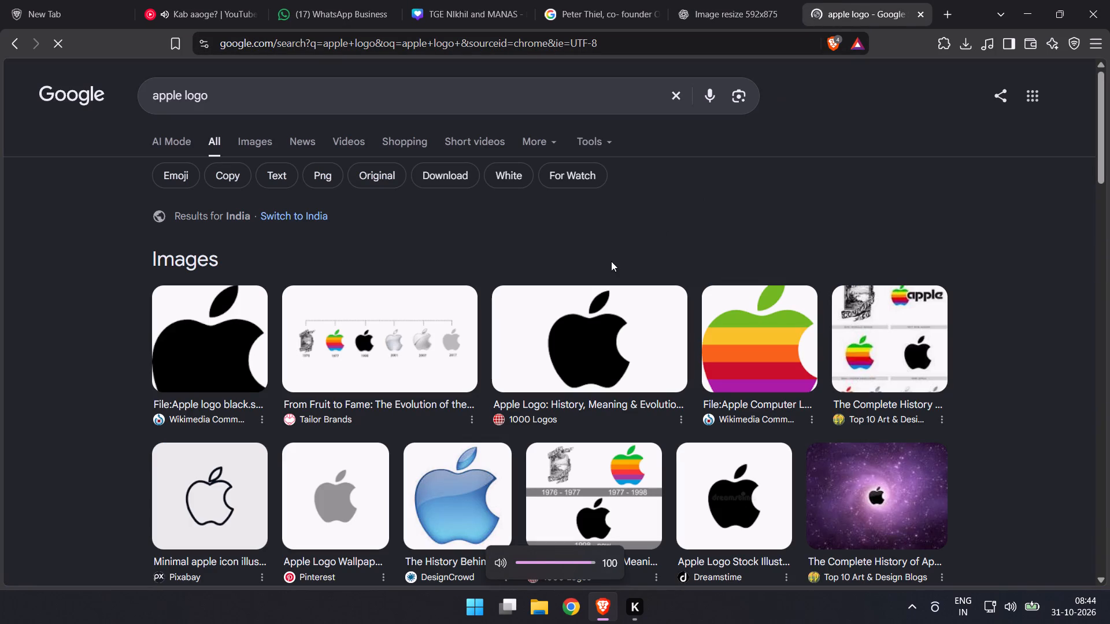
Browse the Apple logo image results and open the Indieground Design preview of the rainbow Apple logo on white.
click(746, 344)
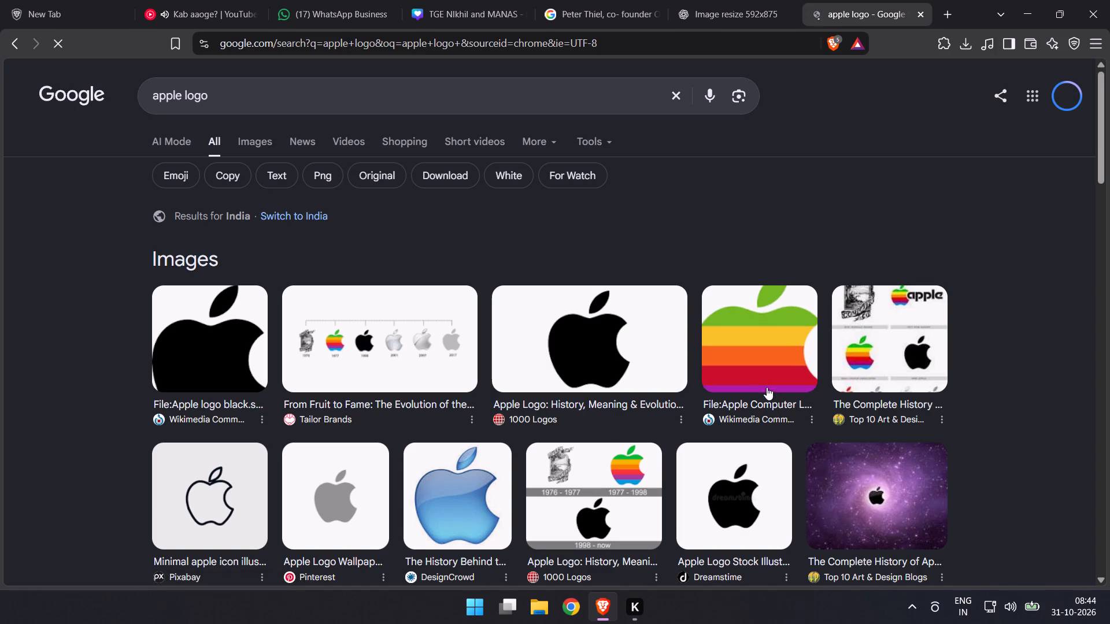
click(260, 133)
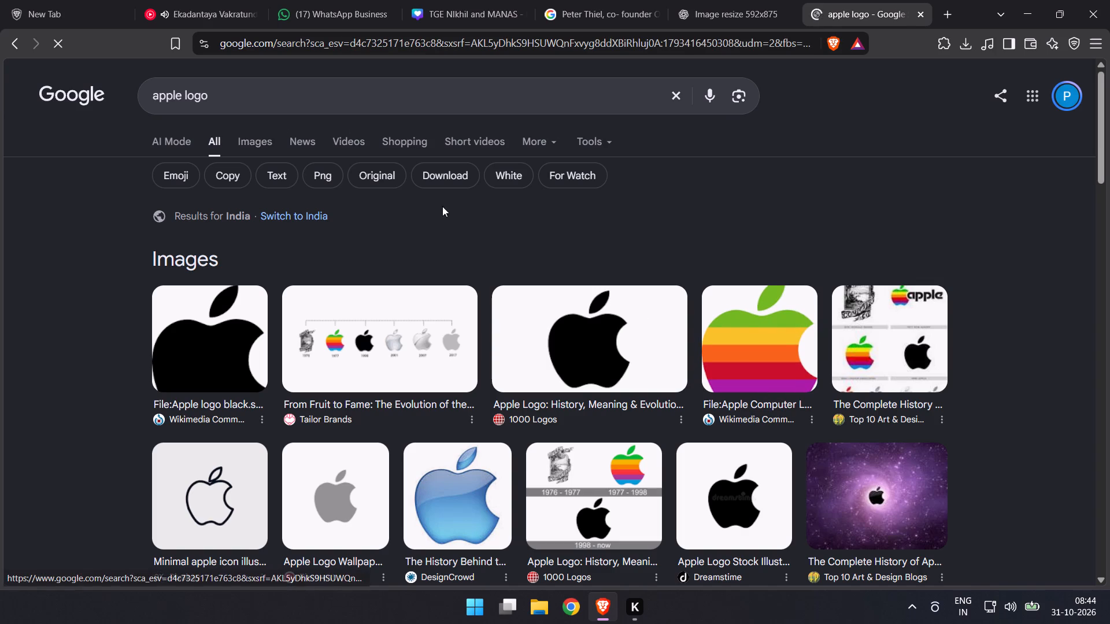
click(808, 355)
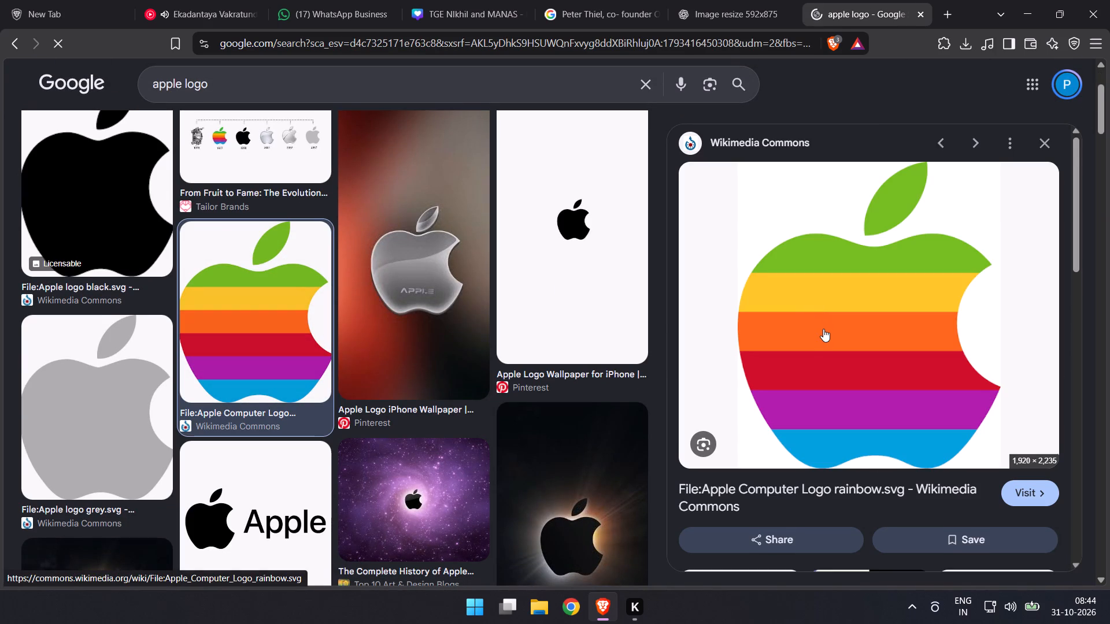
scroll(820, 325, down, 4)
scroll(820, 325, up, 1)
scroll(820, 325, down, 1)
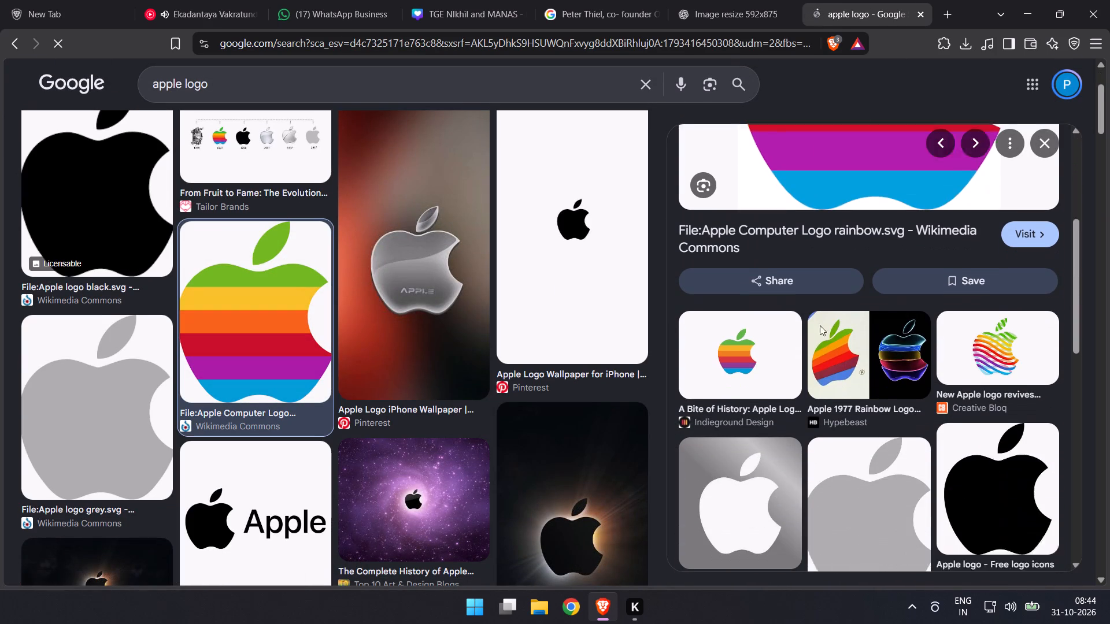
click(726, 314)
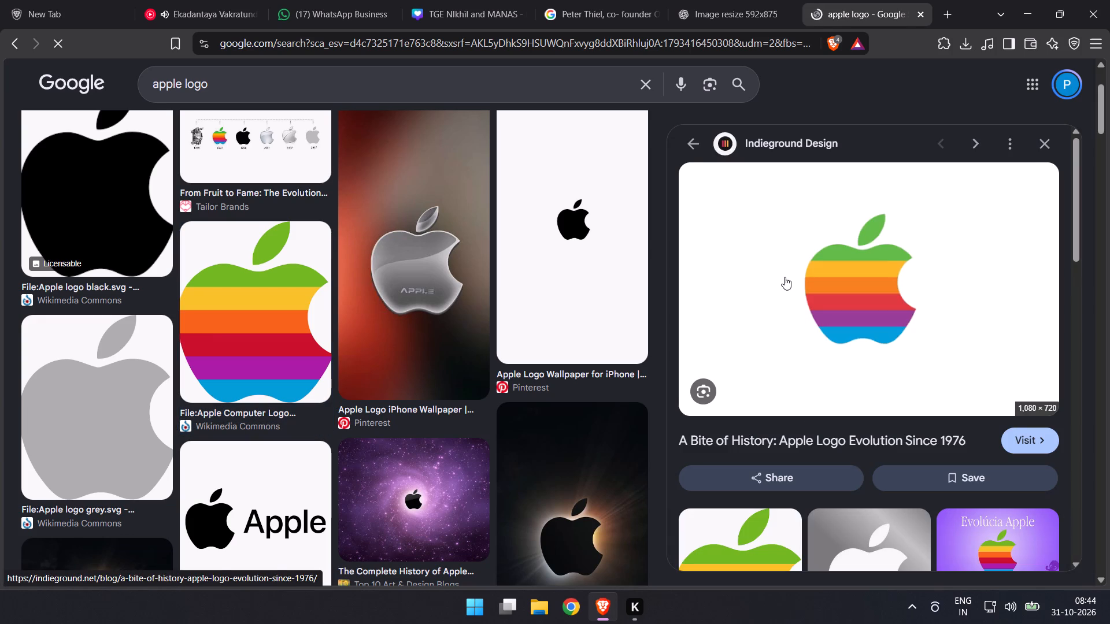
Bring the rainbow Apple logo image from the search preview into page 1 of the Canva design.
drag(785, 277, 689, 231)
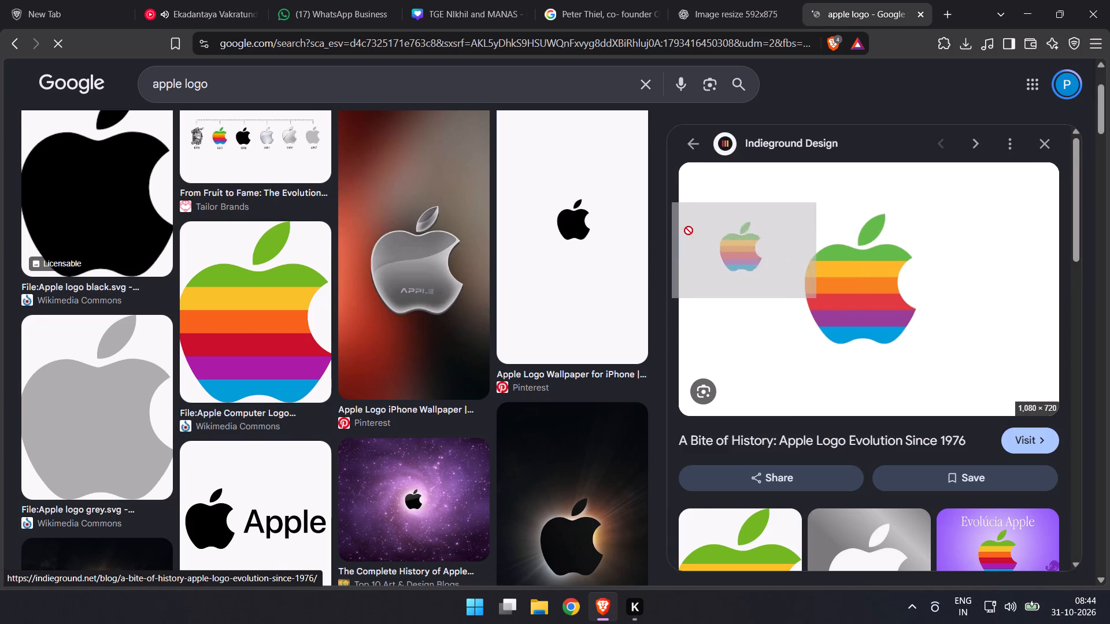
drag(689, 231, 455, 3)
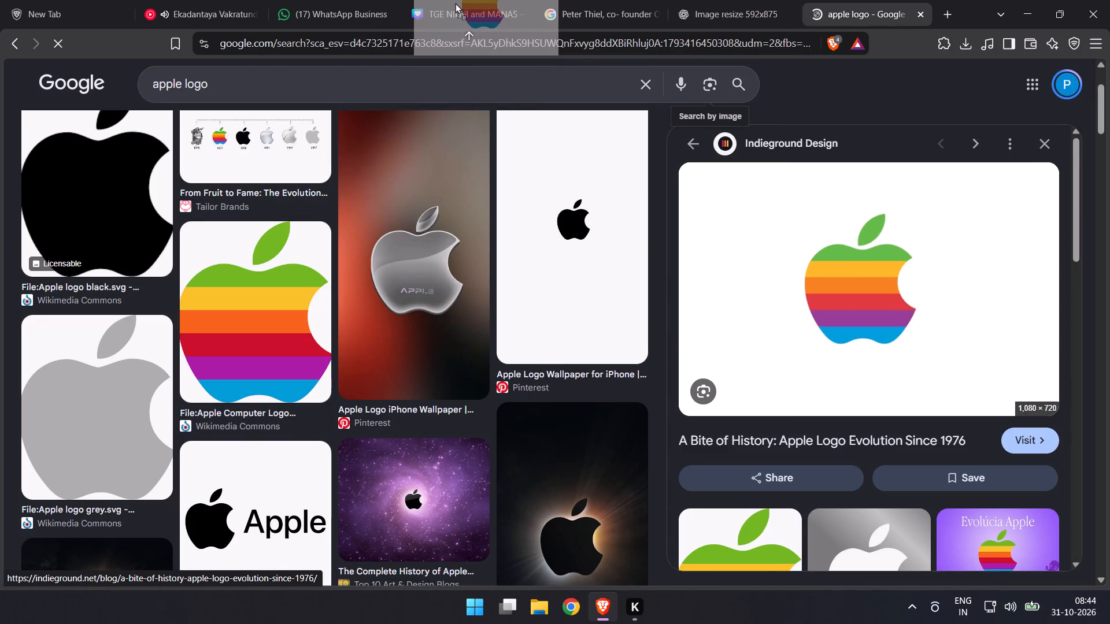
drag(455, 3, 557, 299)
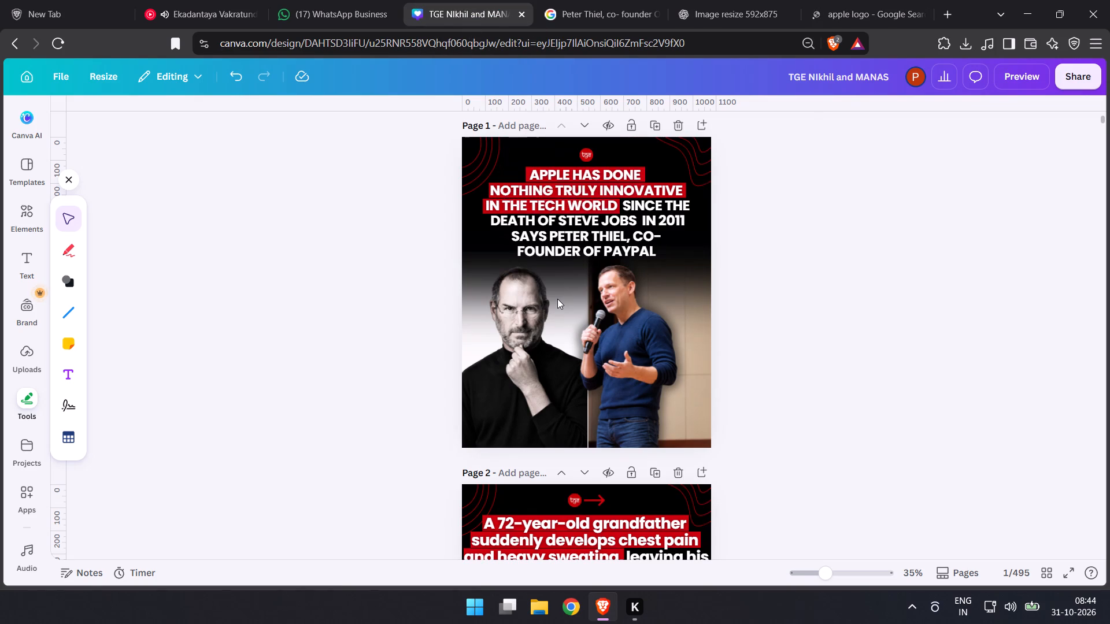
Add the recently used circular frame to page 1 and place the rainbow Apple logo image inside it.
click(13, 211)
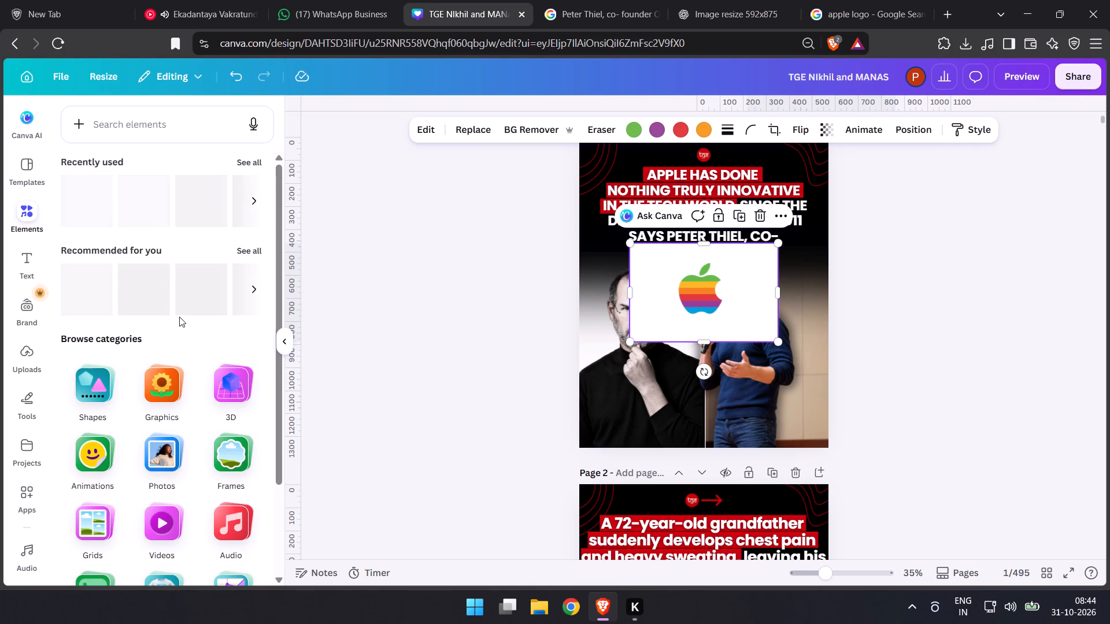
click(149, 198)
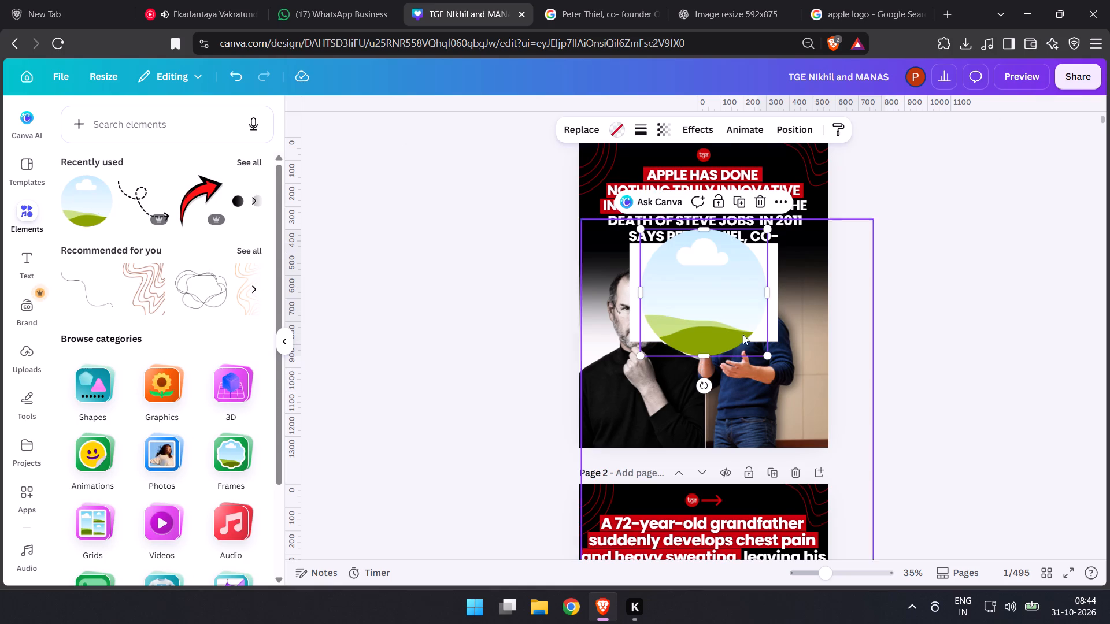
drag(775, 325, 752, 310)
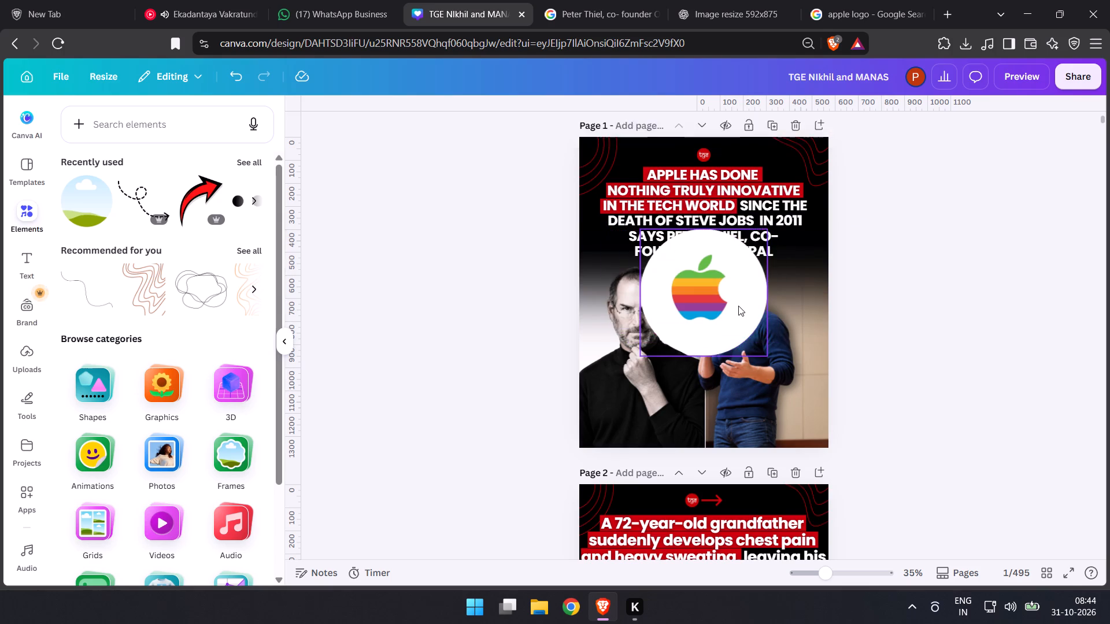
Adjust the image crop inside the circular frame so the rainbow Apple logo is enlarged and centred with a white margin around it.
double_click(738, 306)
drag(795, 358, 846, 399)
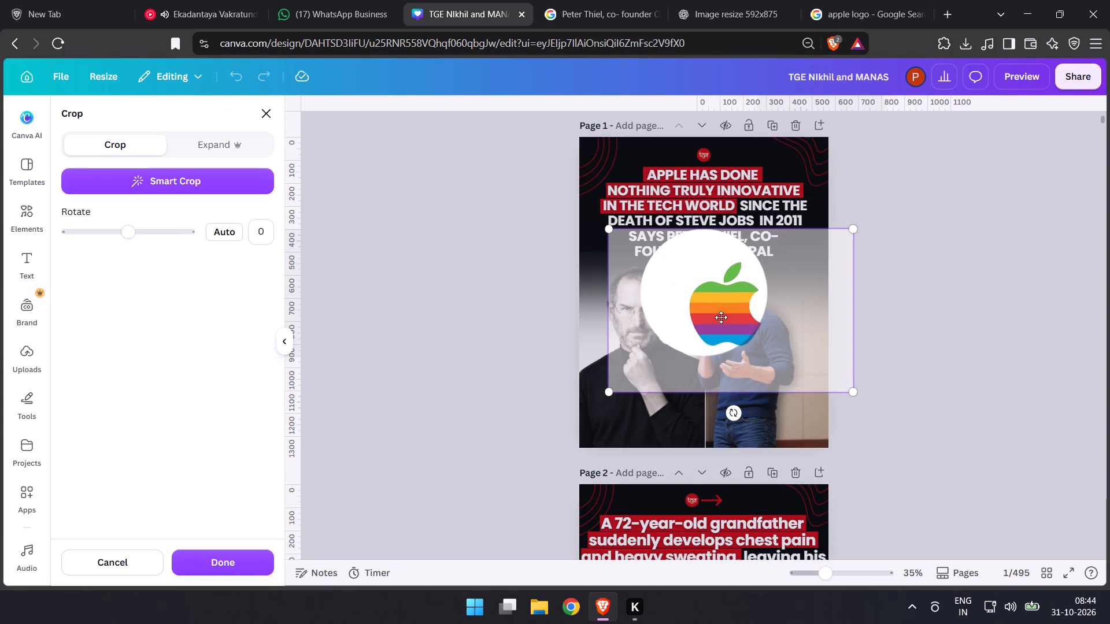
drag(709, 310, 677, 287)
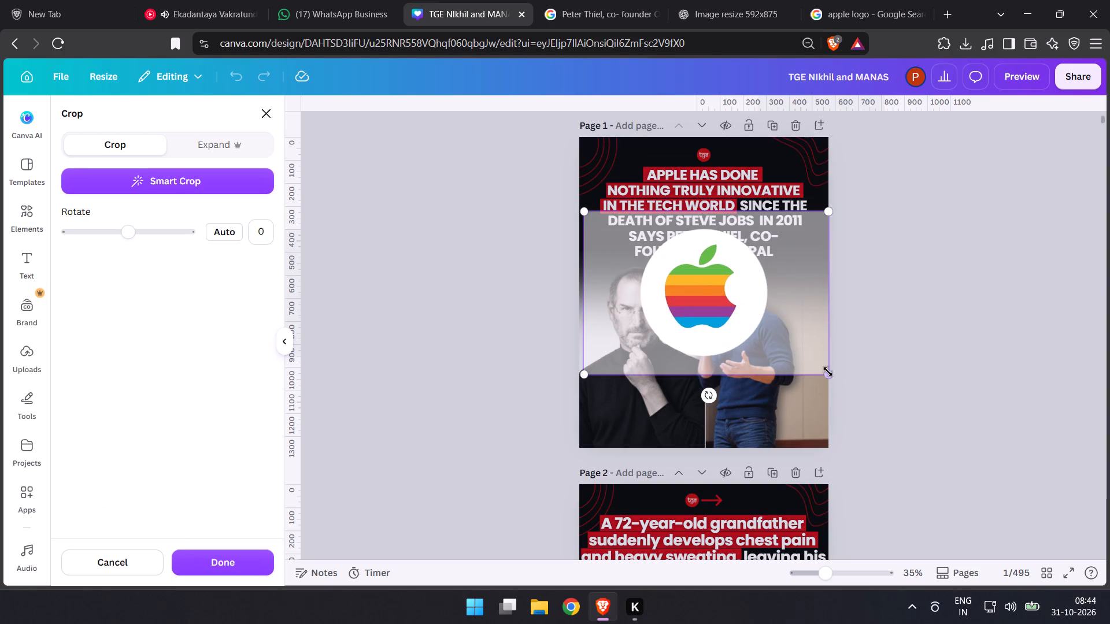
drag(827, 372, 897, 432)
drag(716, 328, 672, 300)
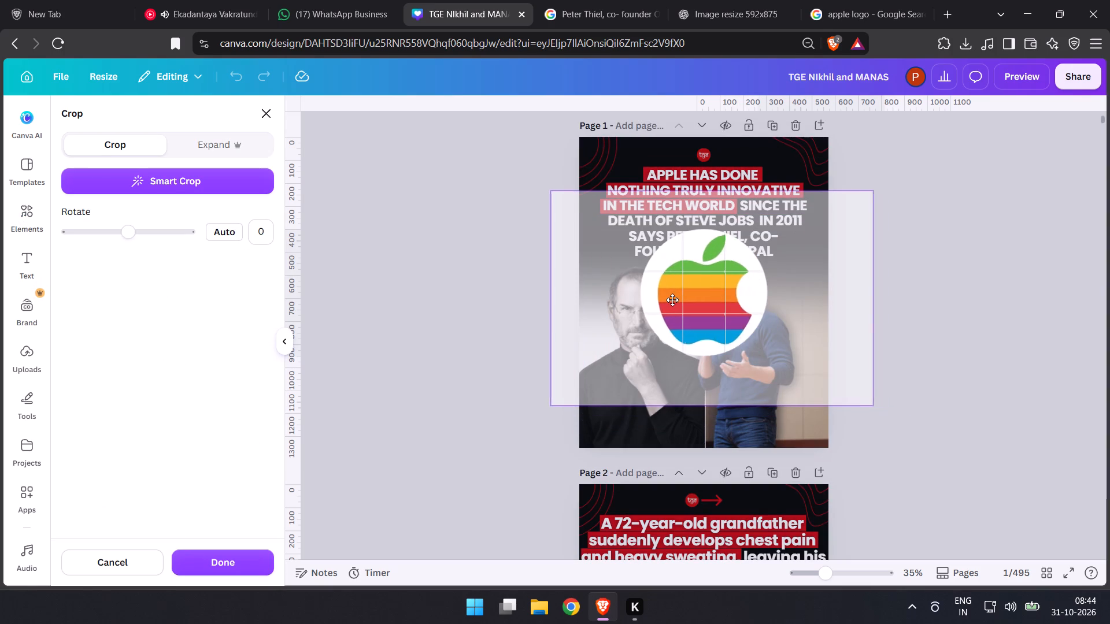
drag(672, 300, 672, 302)
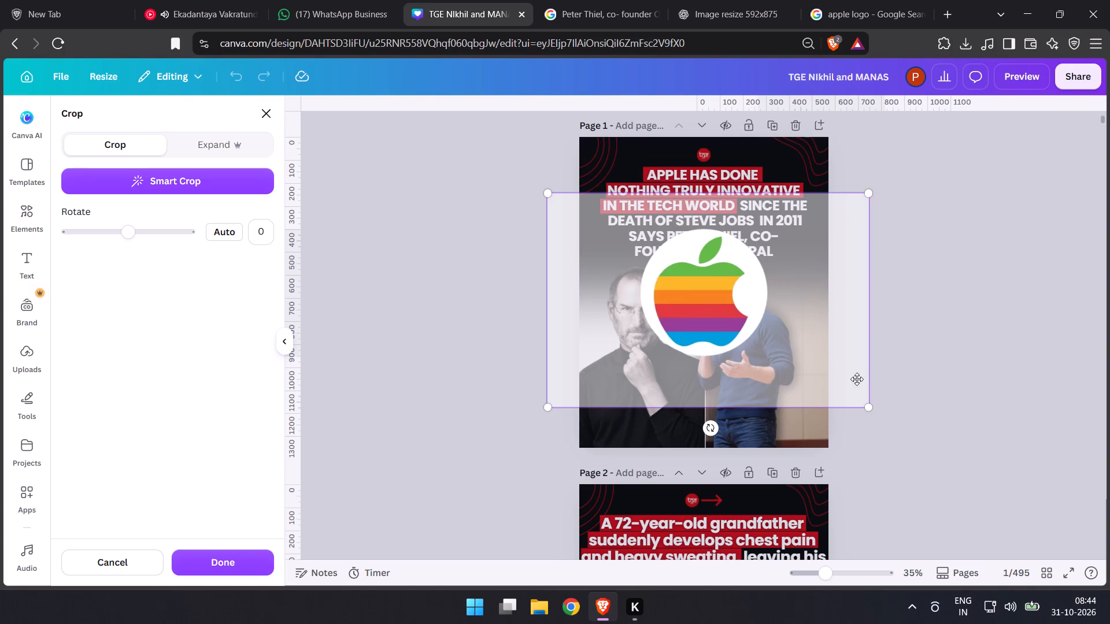
drag(864, 407, 845, 397)
drag(697, 311, 705, 314)
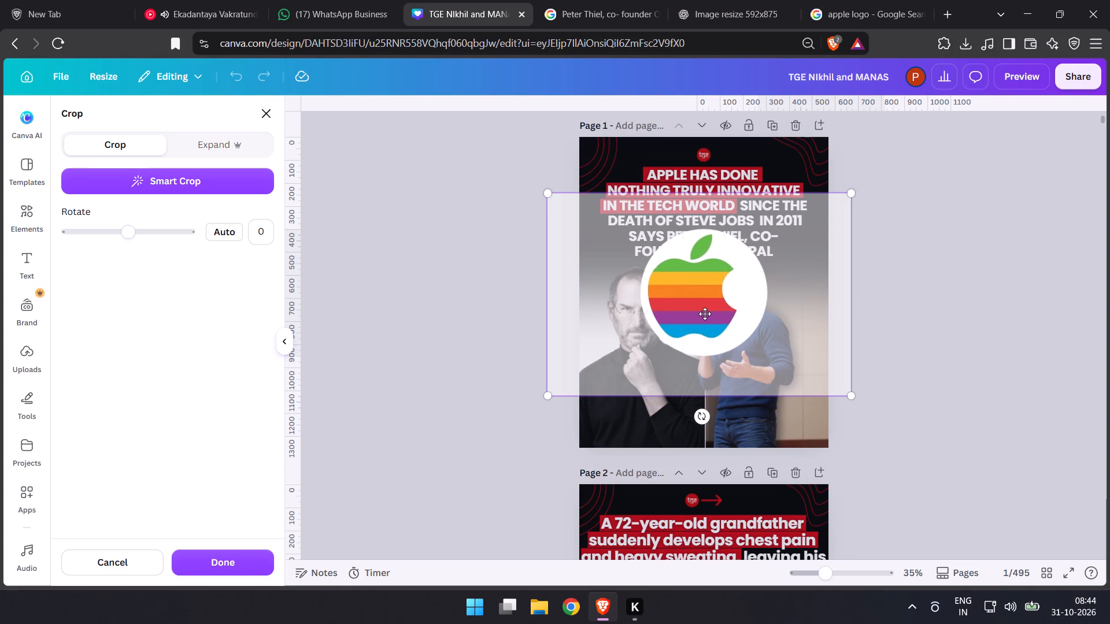
drag(705, 314, 713, 318)
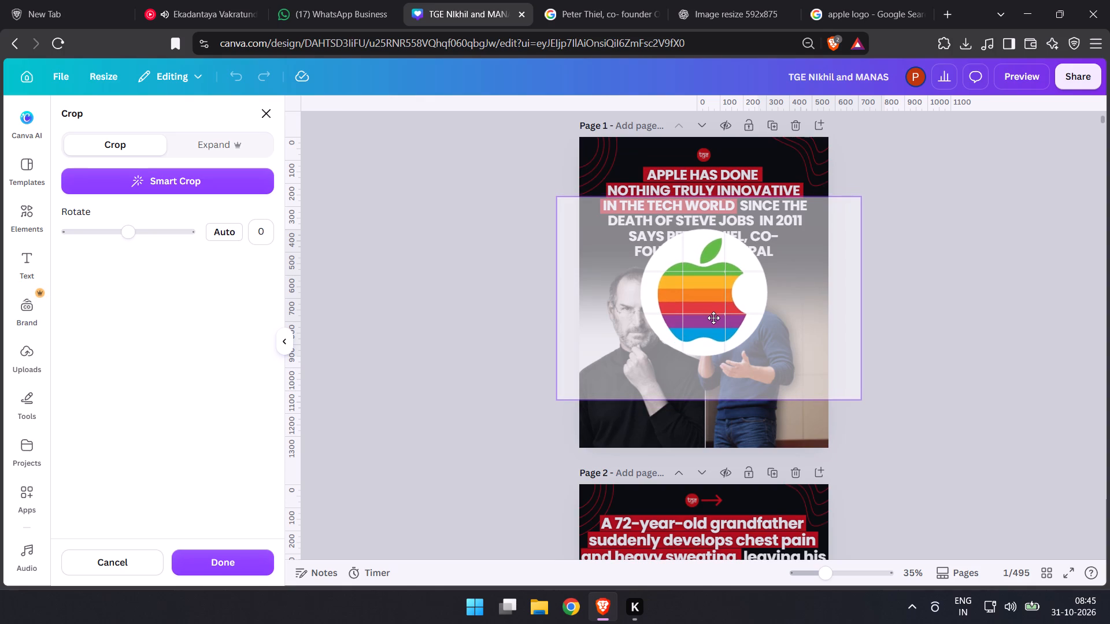
drag(713, 318, 713, 315)
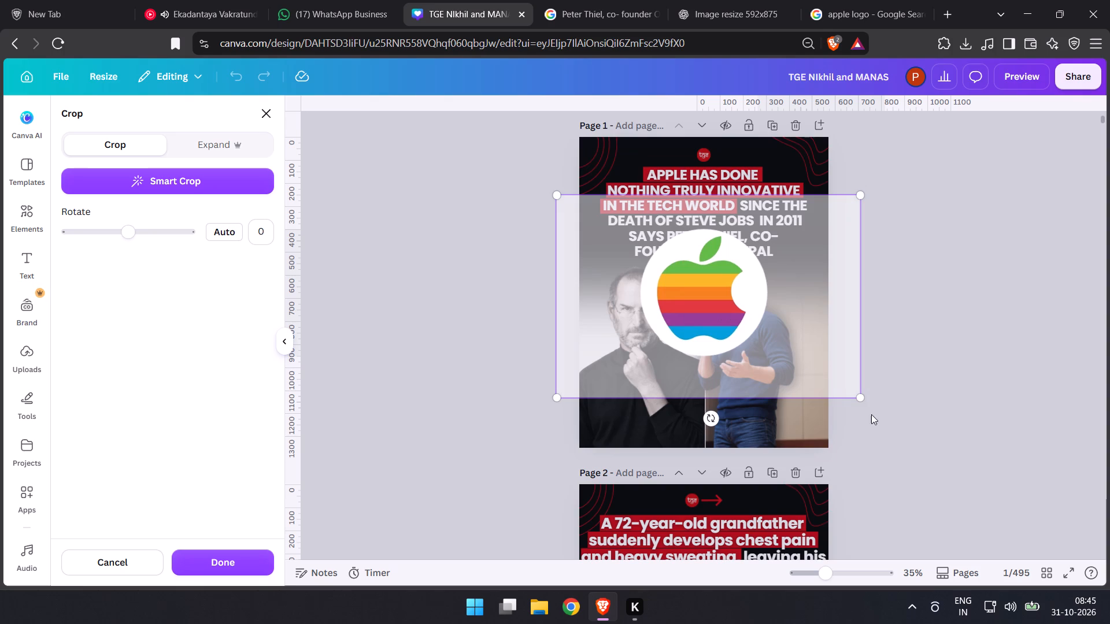
drag(861, 403, 846, 392)
drag(697, 298, 709, 307)
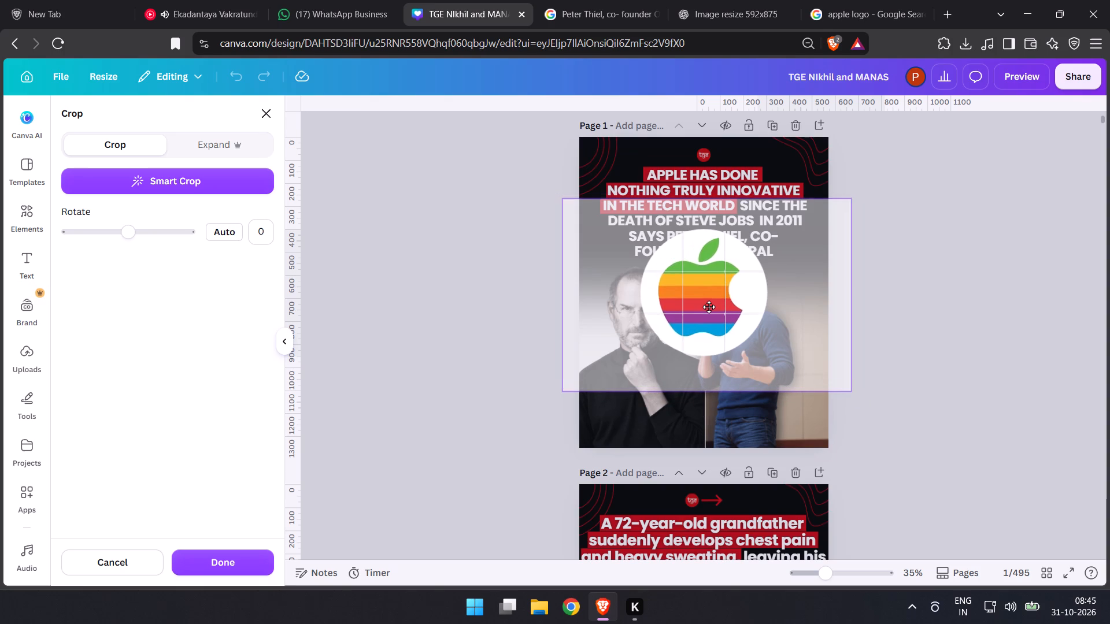
drag(709, 307, 708, 306)
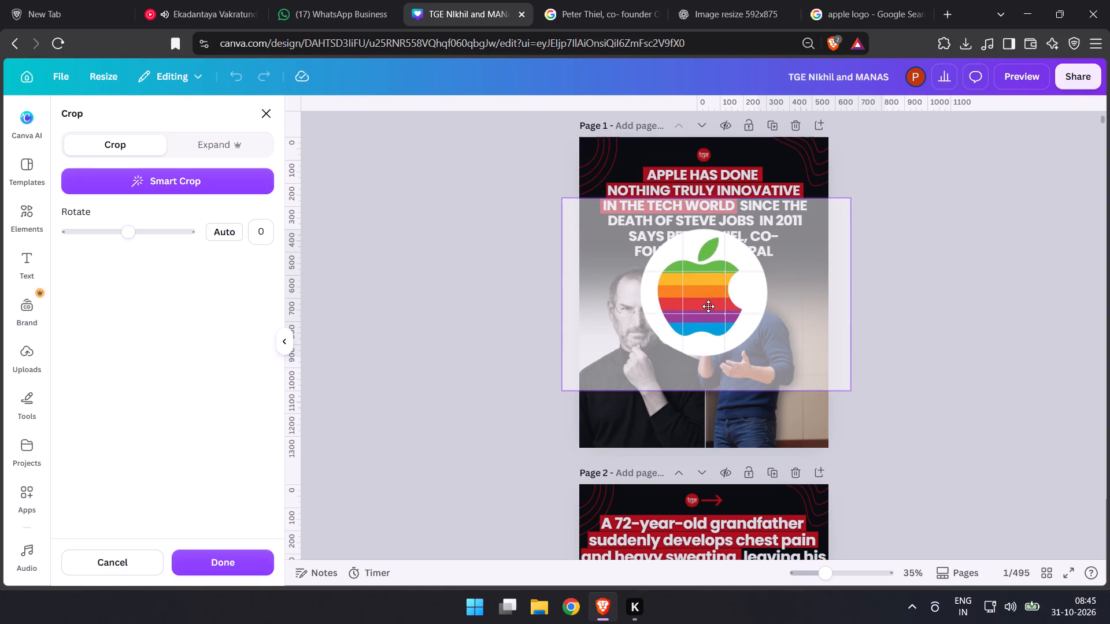
drag(708, 306, 713, 304)
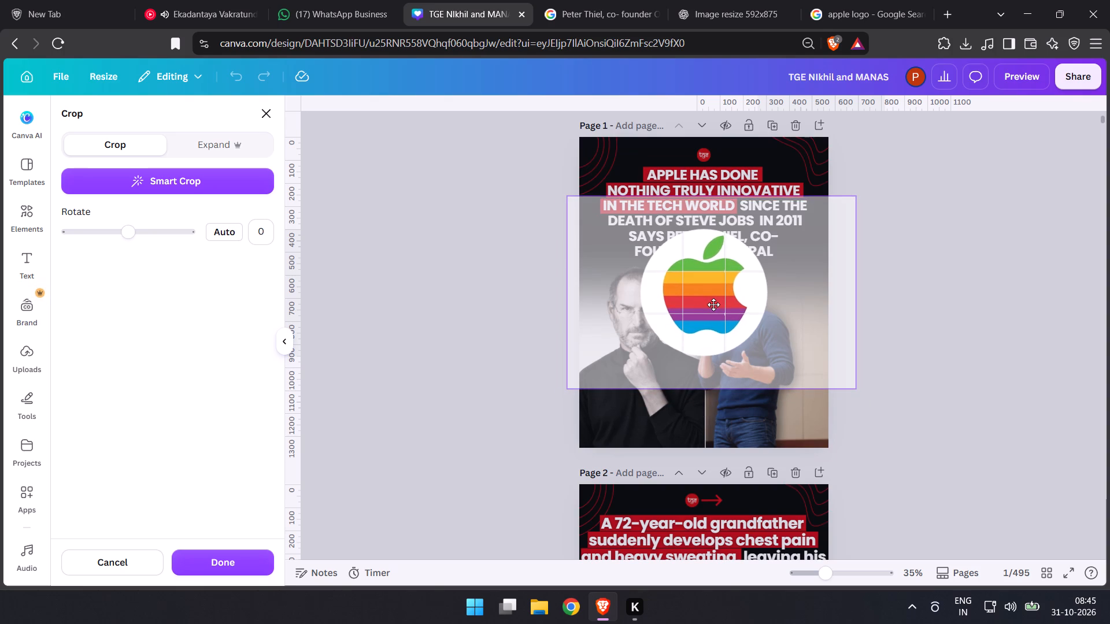
drag(713, 304, 710, 306)
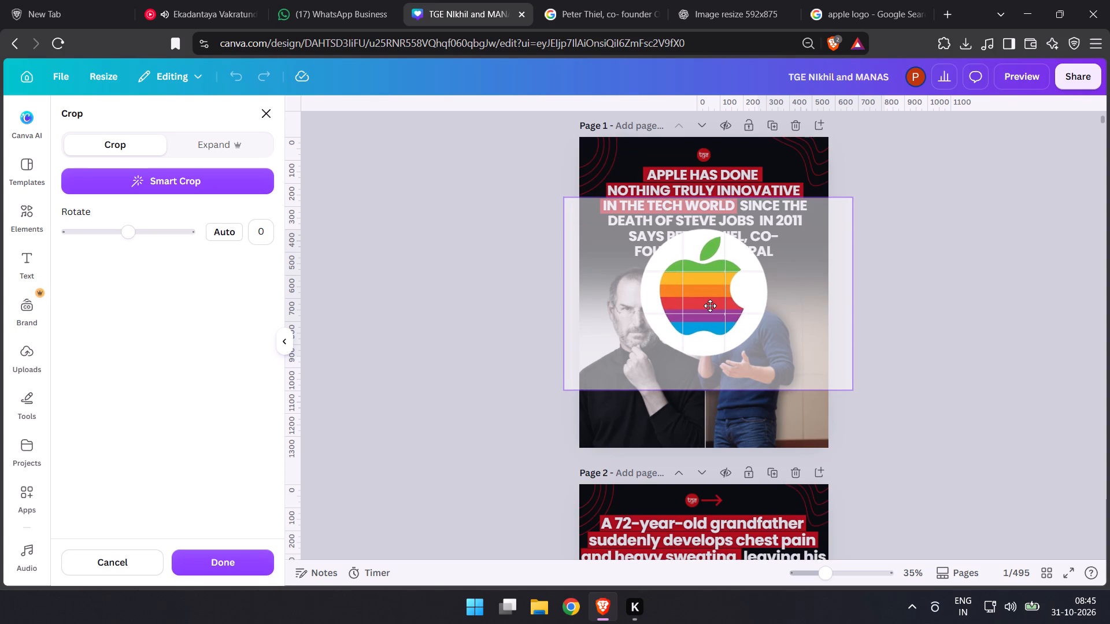
drag(710, 306, 711, 310)
click(1051, 298)
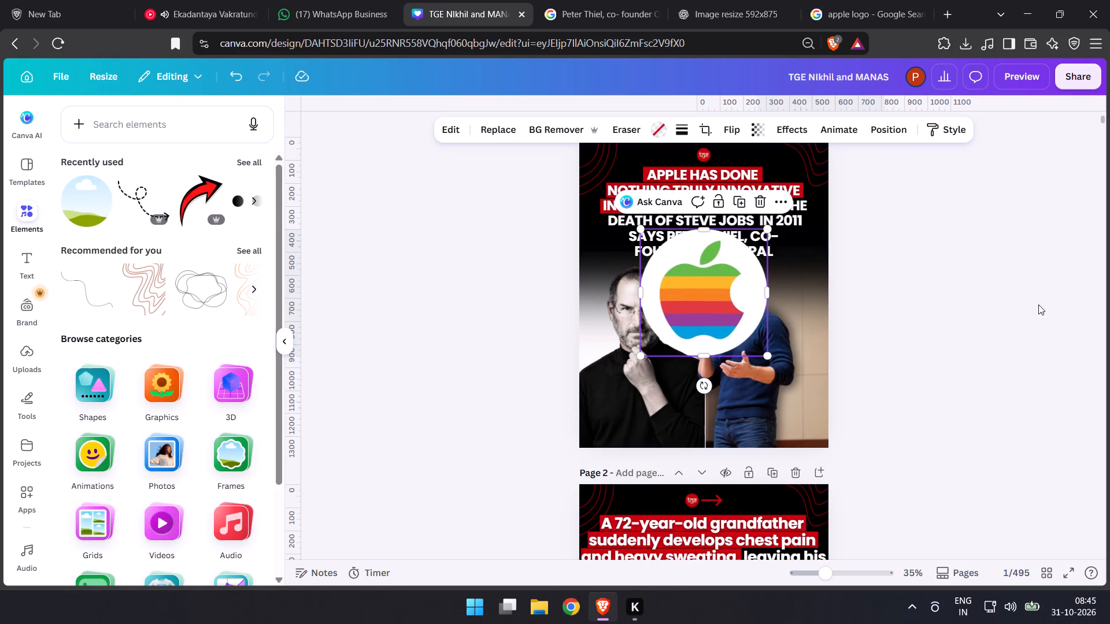
Add a solid border to the circular Apple logo frame and colour it dark red.
click(681, 136)
click(652, 173)
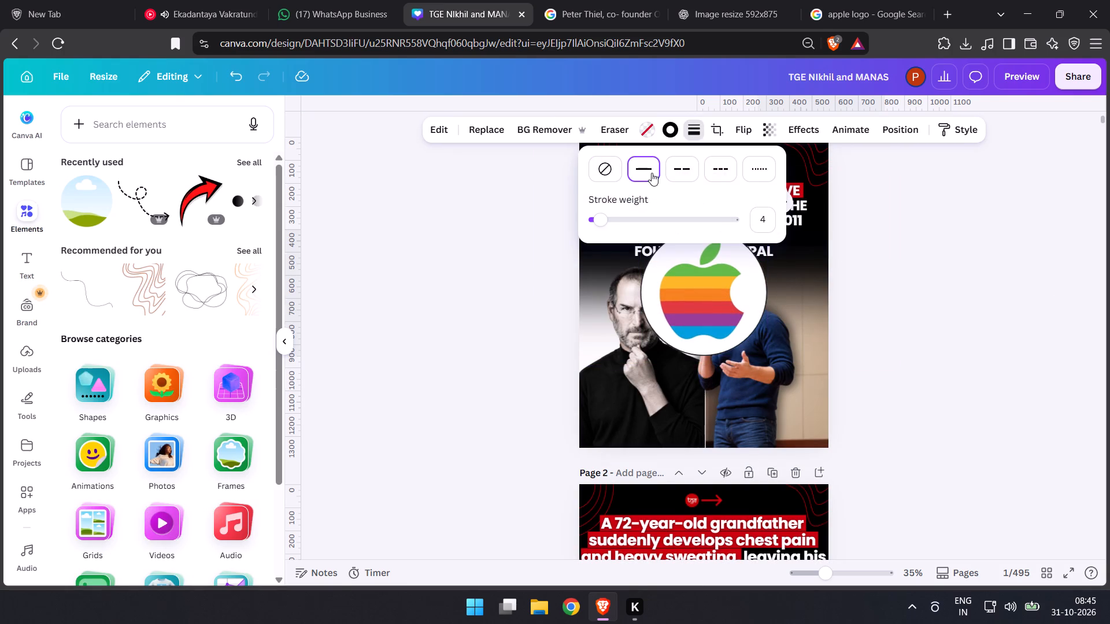
click(672, 135)
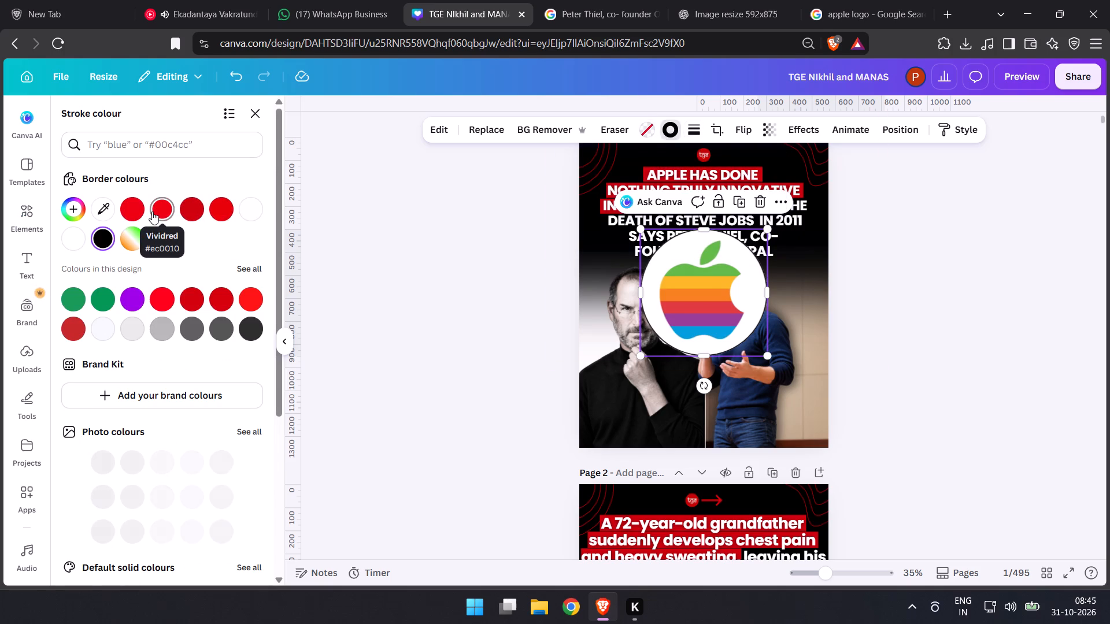
click(135, 204)
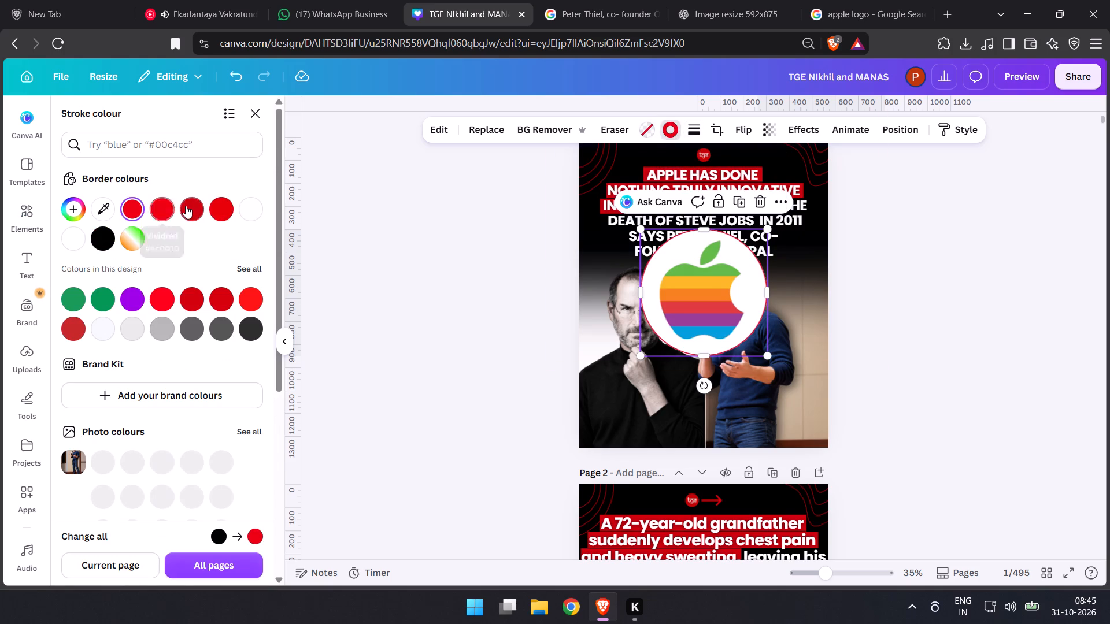
click(186, 205)
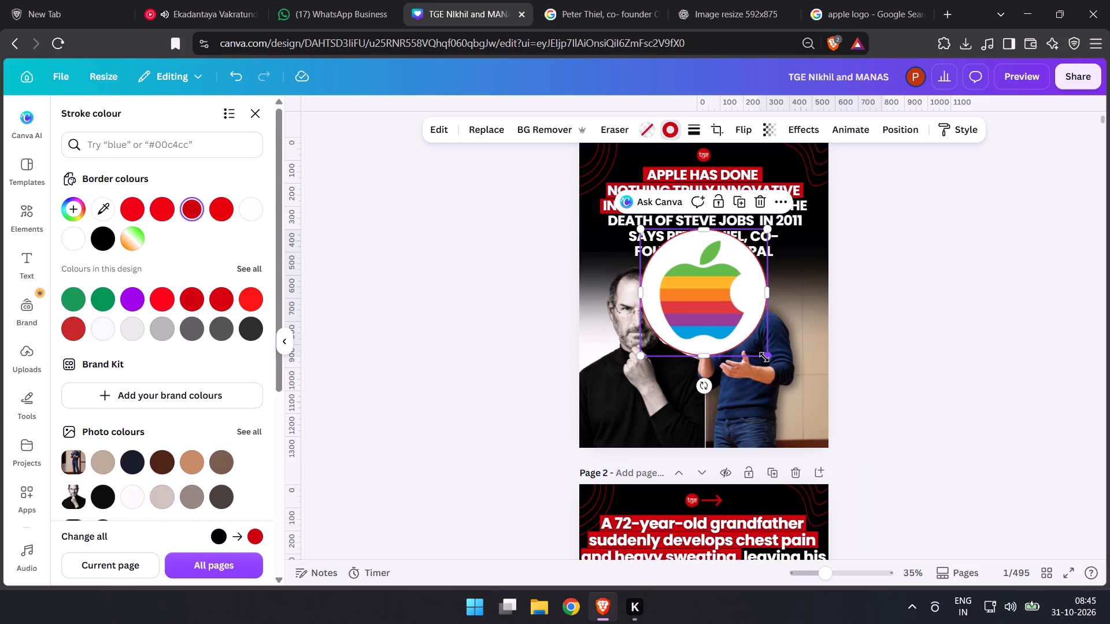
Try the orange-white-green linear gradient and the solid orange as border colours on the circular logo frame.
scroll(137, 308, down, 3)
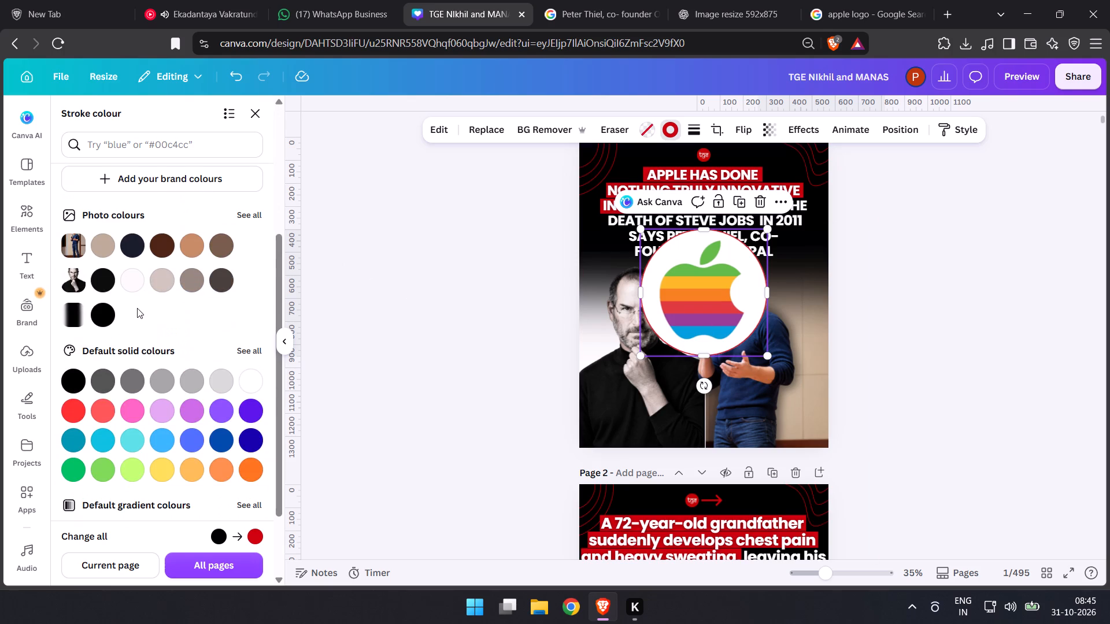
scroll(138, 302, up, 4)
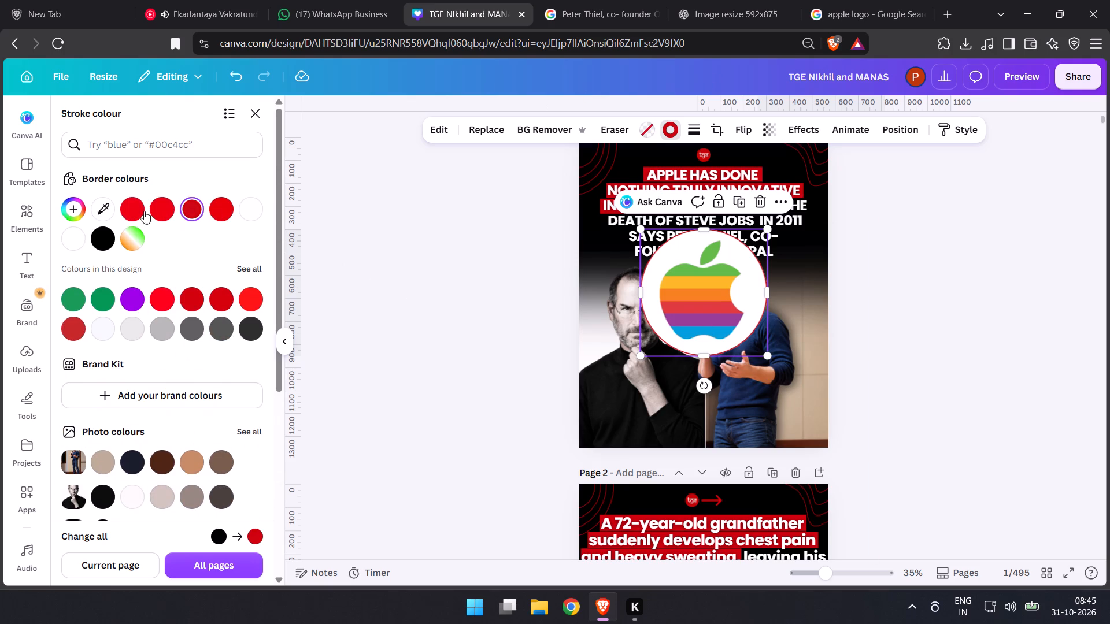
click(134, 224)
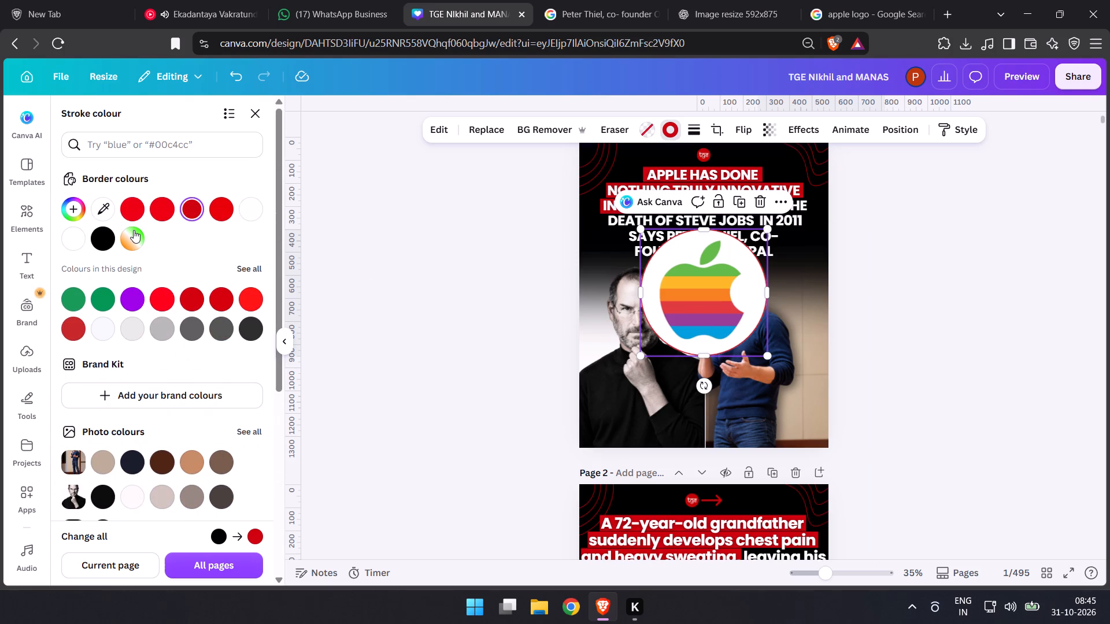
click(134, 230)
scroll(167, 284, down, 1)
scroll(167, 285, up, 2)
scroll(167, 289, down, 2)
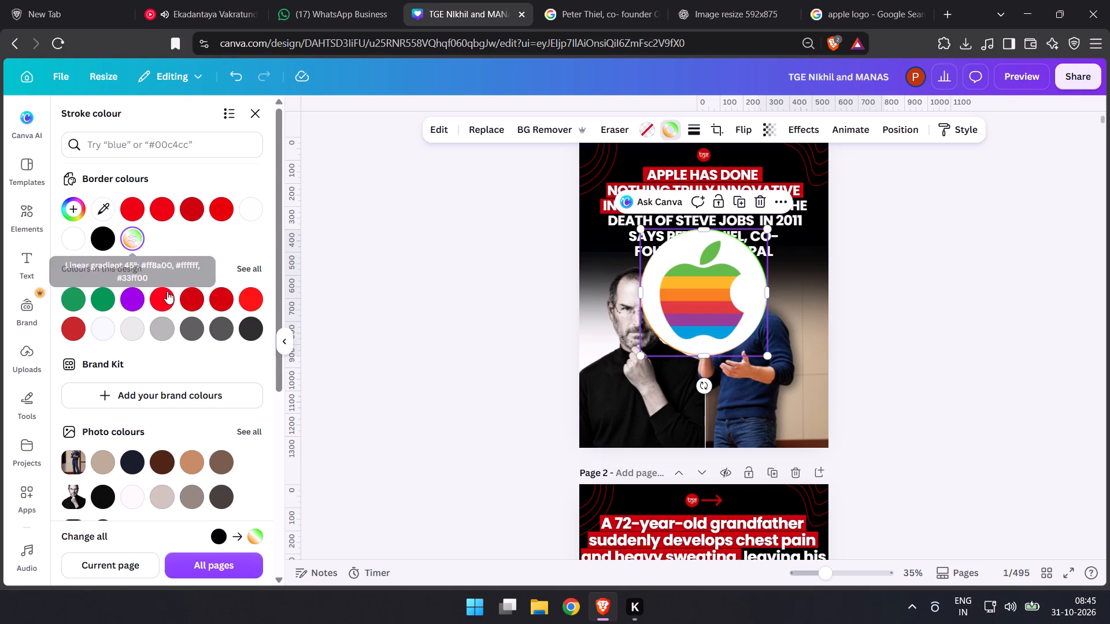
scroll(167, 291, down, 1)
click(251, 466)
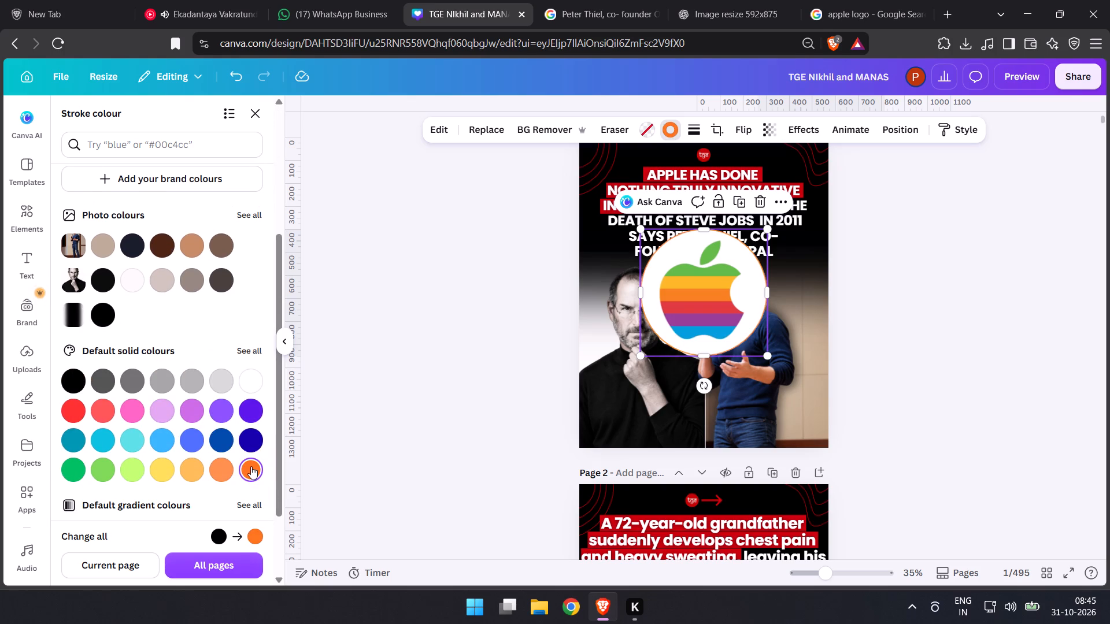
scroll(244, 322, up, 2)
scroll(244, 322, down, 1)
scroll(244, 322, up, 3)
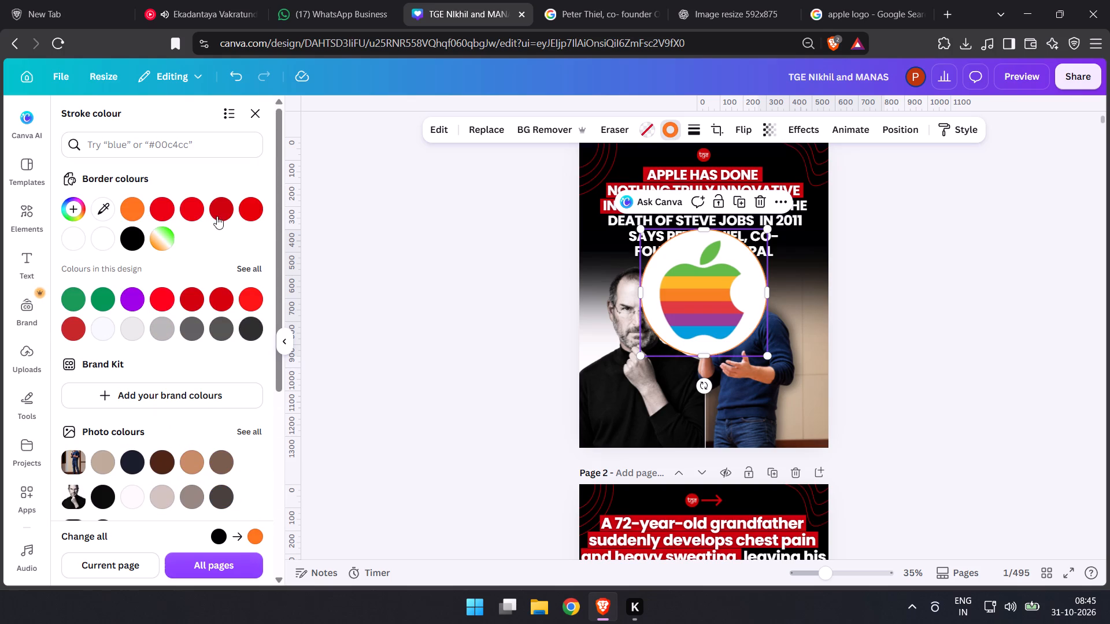
Recolour the circular logo frame's border dark red, finishing on the brighter red among the existing border colours.
click(216, 212)
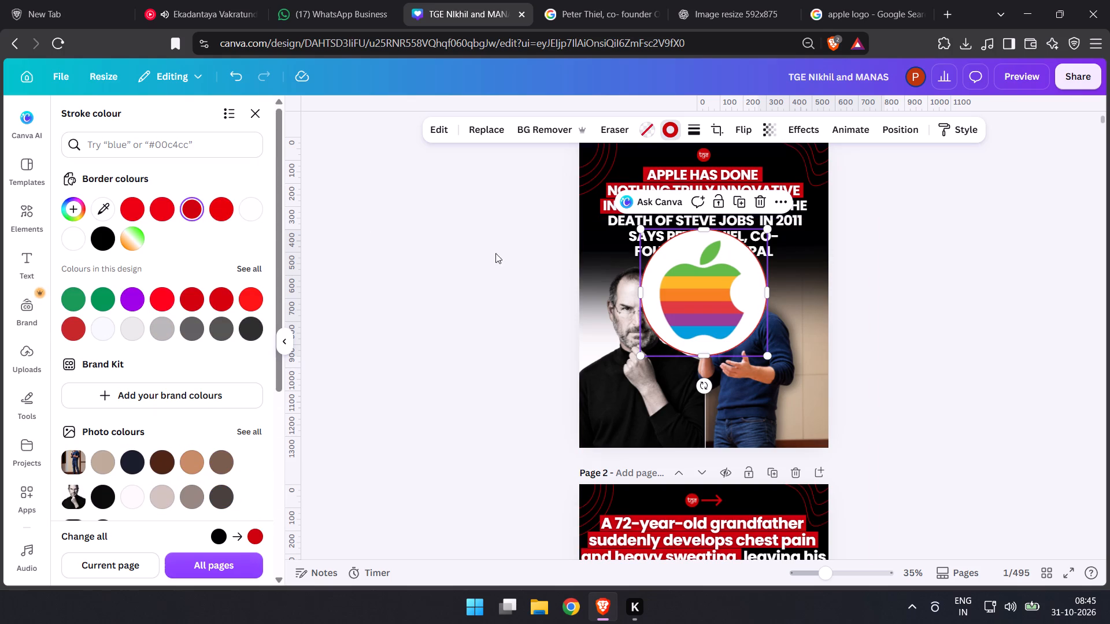
click(228, 204)
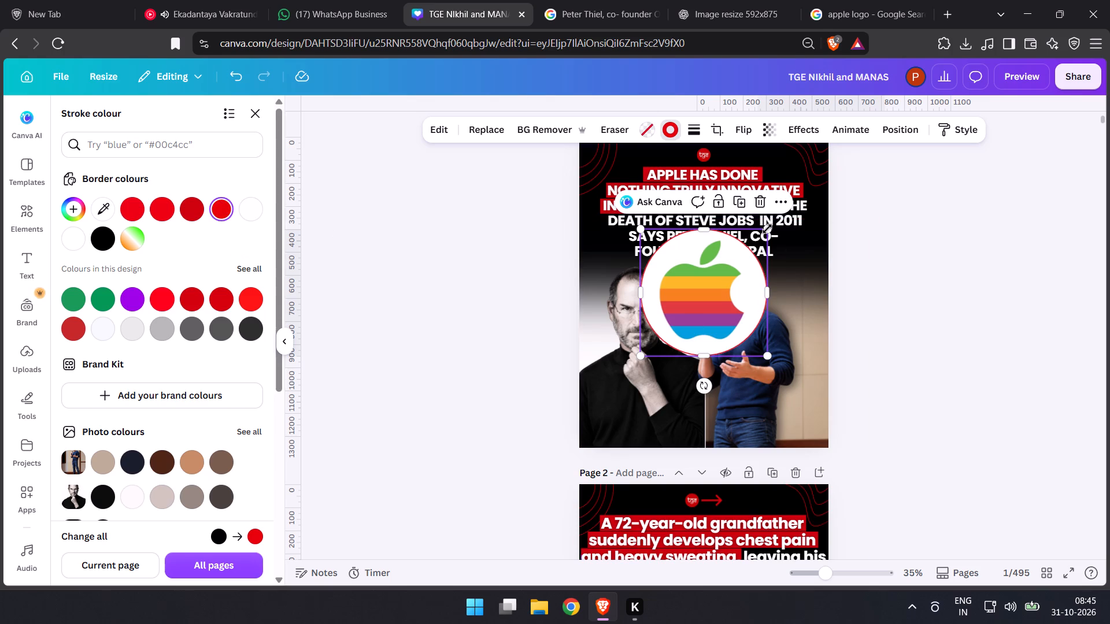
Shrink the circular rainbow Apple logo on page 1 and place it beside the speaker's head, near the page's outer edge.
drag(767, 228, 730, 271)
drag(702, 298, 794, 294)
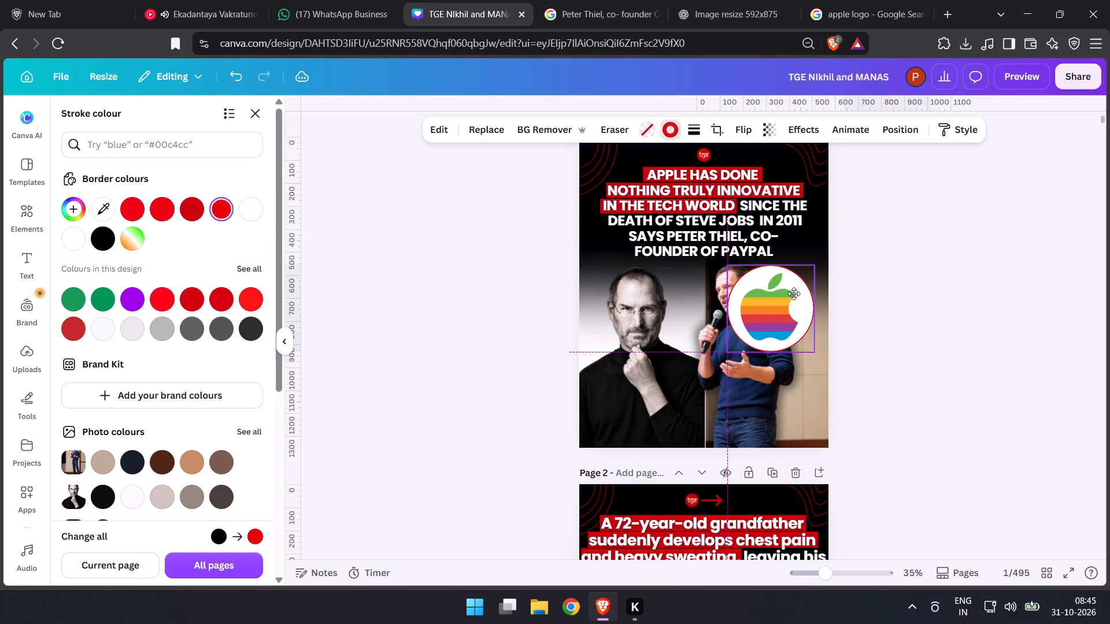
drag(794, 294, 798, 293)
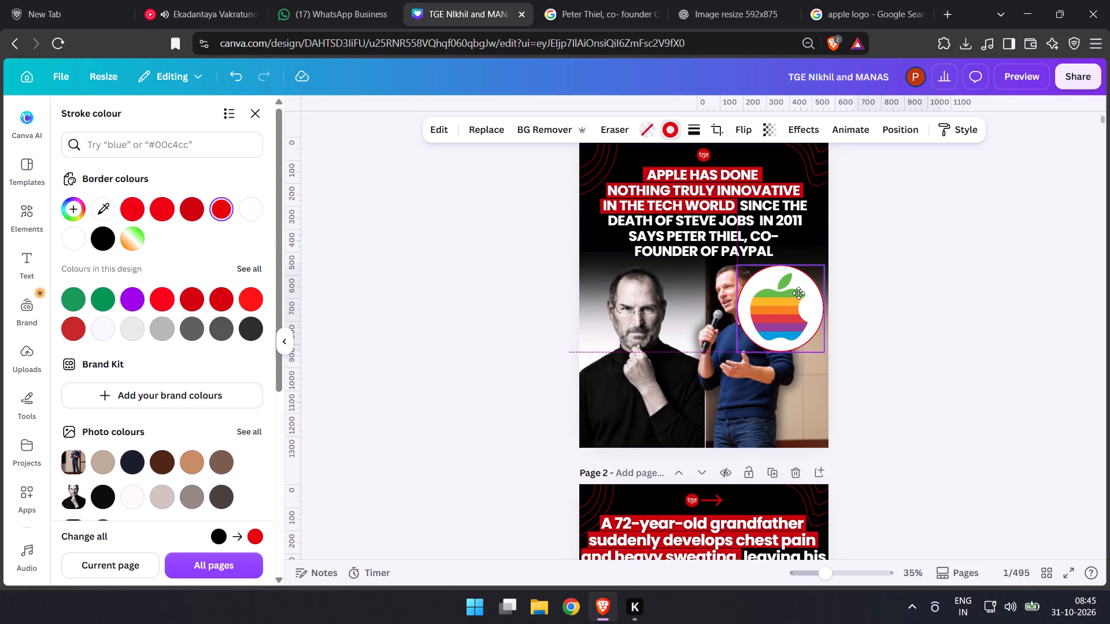
Remove the circular rainbow Apple logo from page 1 by moving it off the page.
drag(798, 293, 1052, 473)
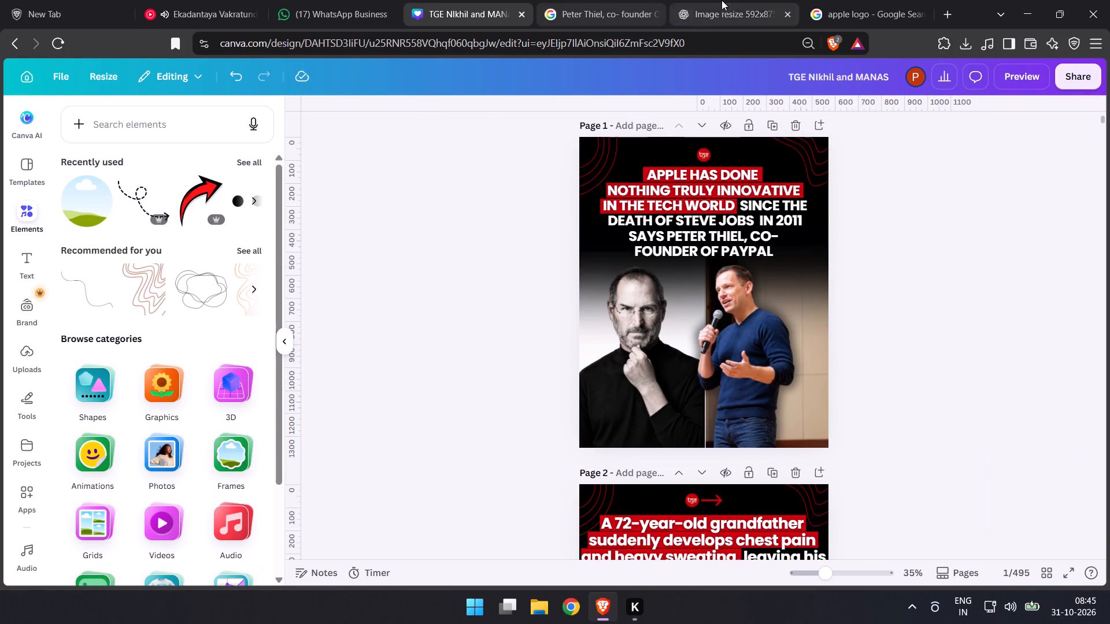
Switch to the Google Images results for apple logo and look through them and the related images for a different logo.
click(721, 0)
click(902, 0)
scroll(878, 336, down, 4)
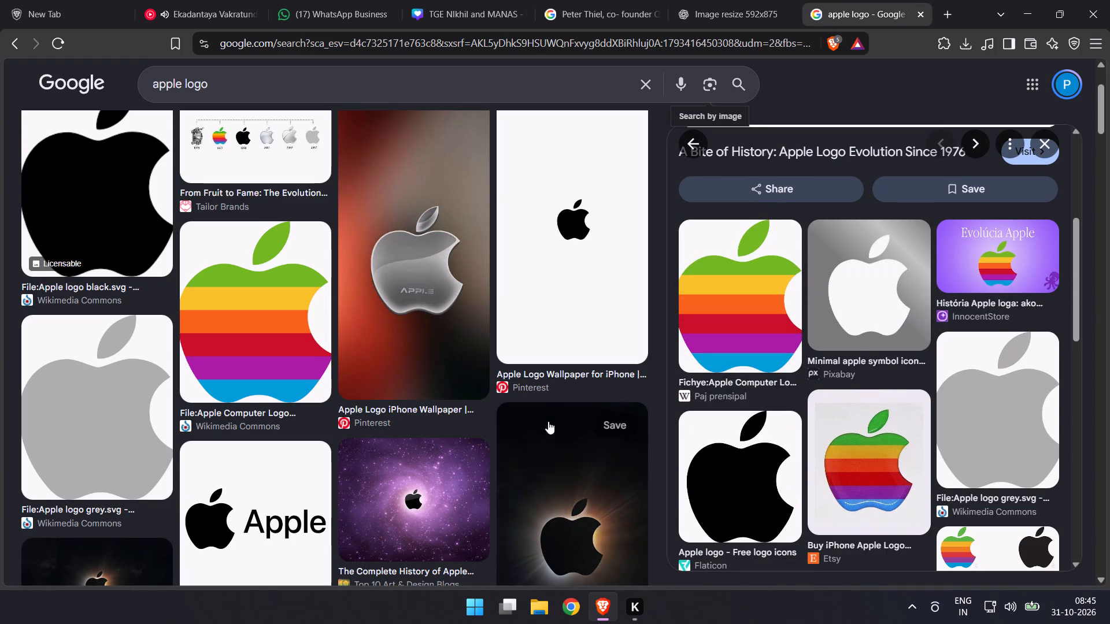
scroll(561, 395, down, 6)
scroll(862, 389, down, 1)
scroll(866, 391, up, 1)
scroll(866, 391, down, 1)
scroll(866, 391, up, 1)
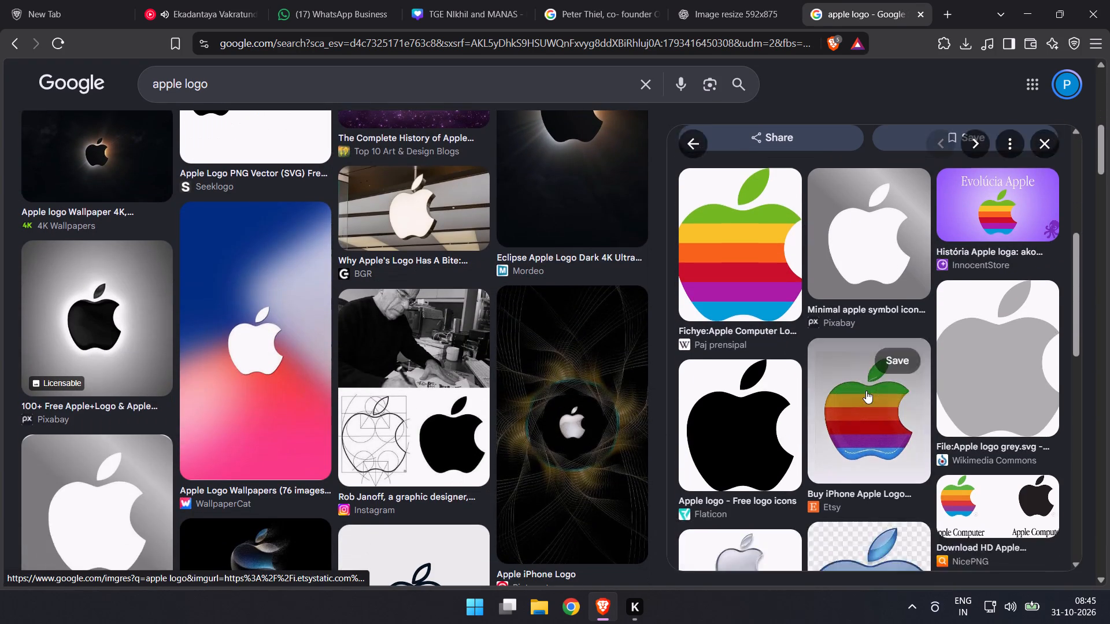
scroll(860, 389, down, 6)
scroll(497, 346, down, 2)
scroll(497, 346, up, 1)
scroll(497, 346, down, 2)
scroll(497, 346, up, 4)
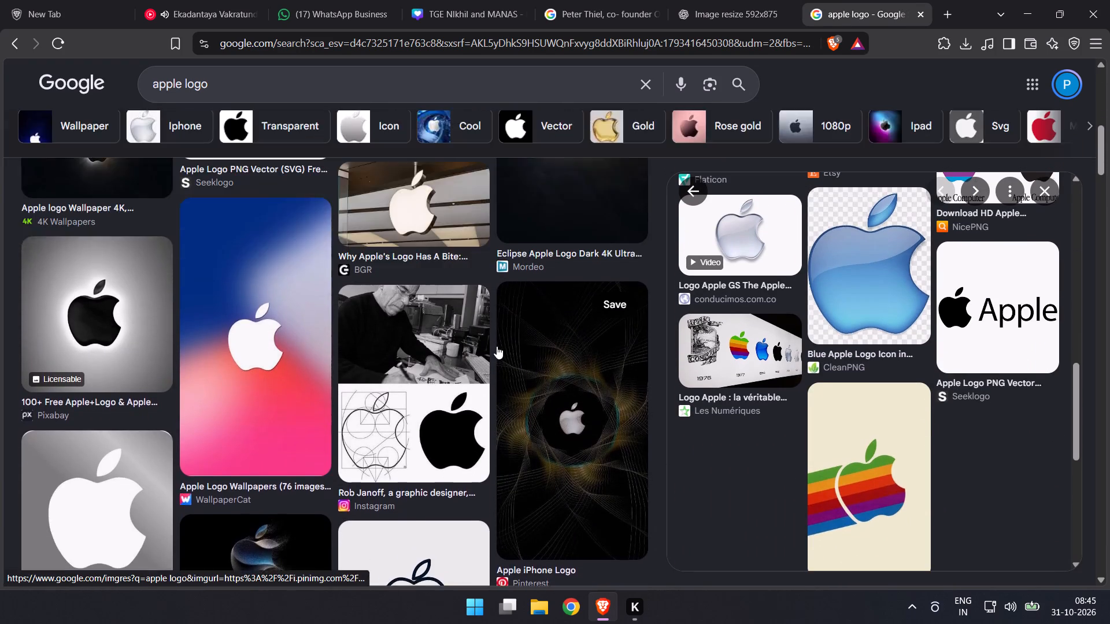
scroll(497, 346, down, 6)
Search Google Images for "apple logo blac background '" and look through the results for a replacement logo.
click(431, 81)
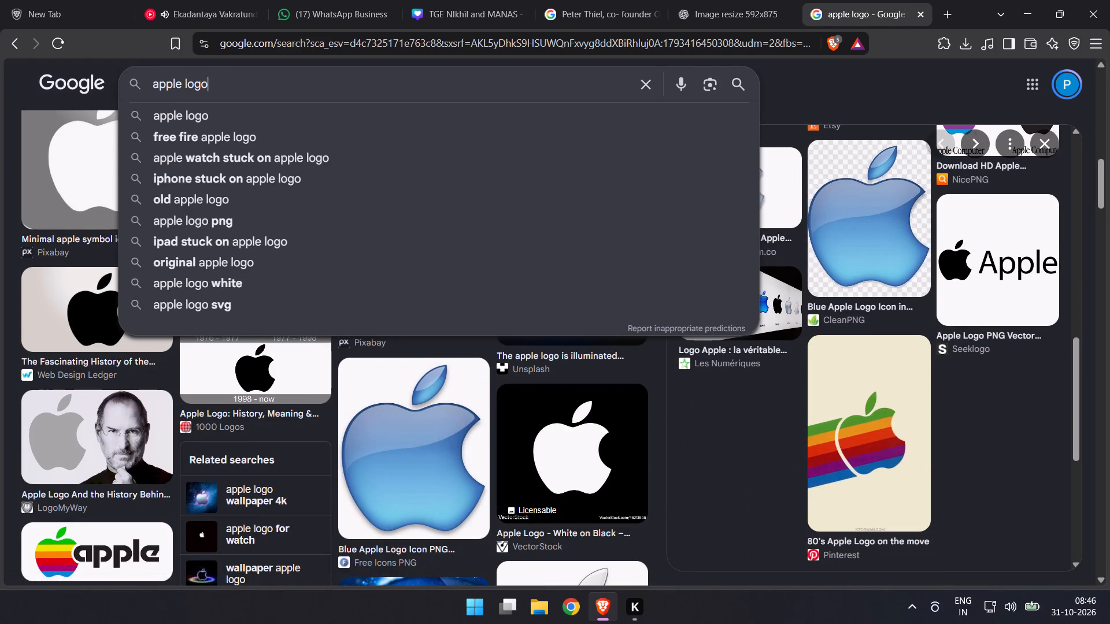
key(space)
text(blac)
key(space)
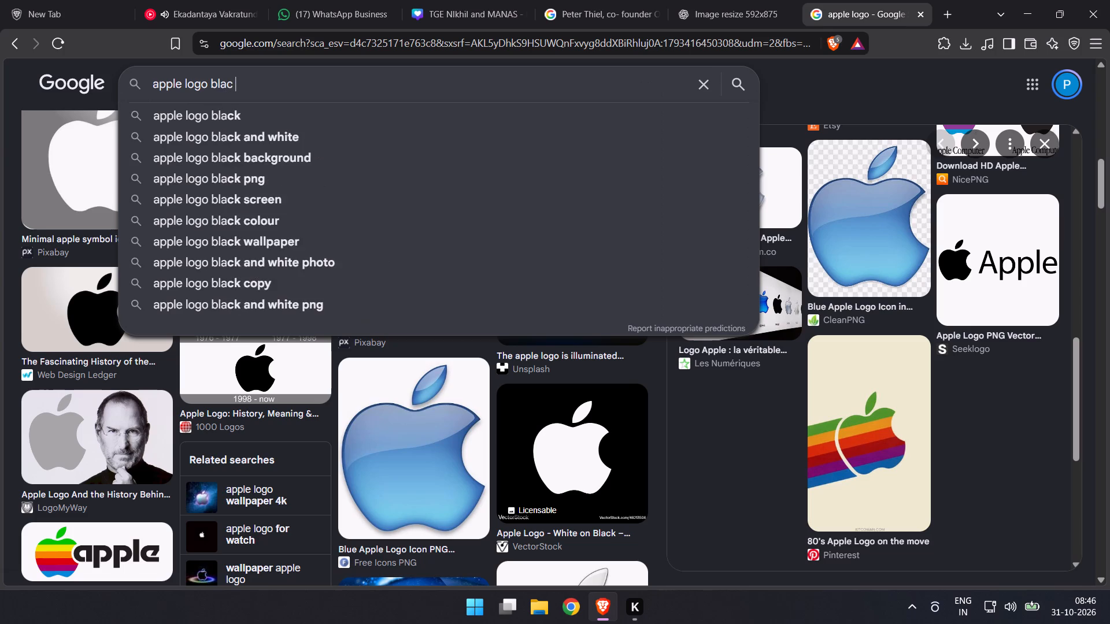
text(background ')
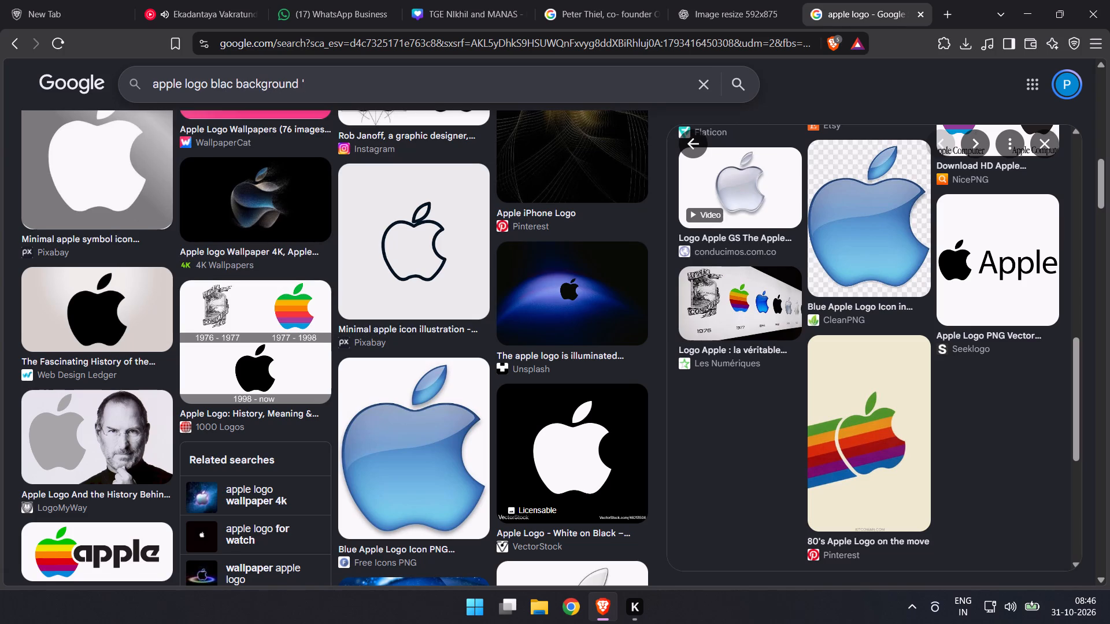
key(Return)
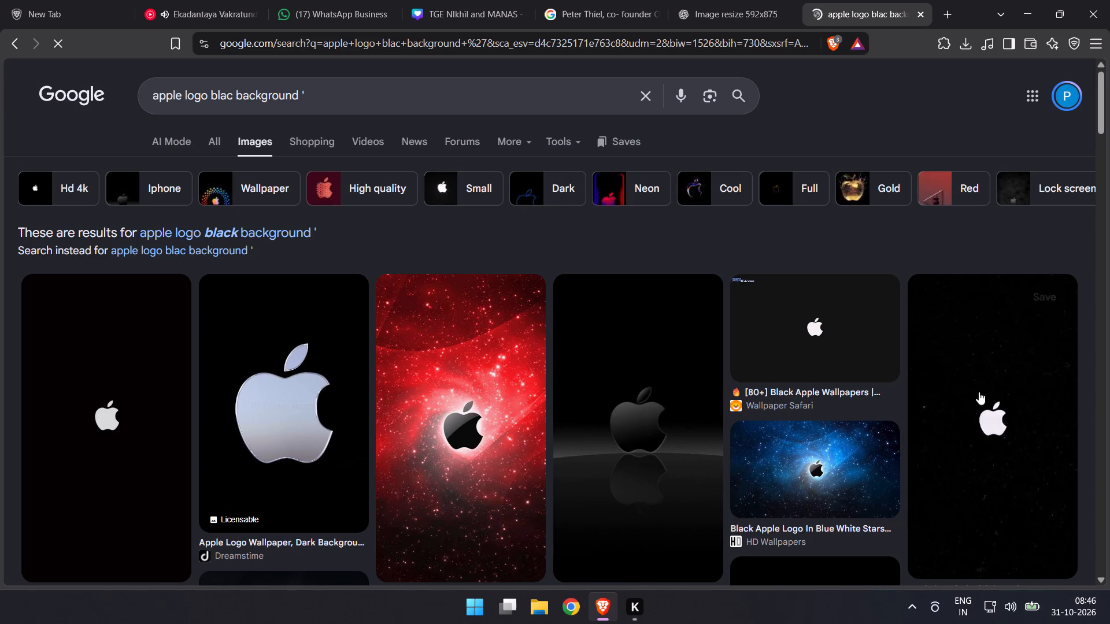
scroll(923, 396, down, 3)
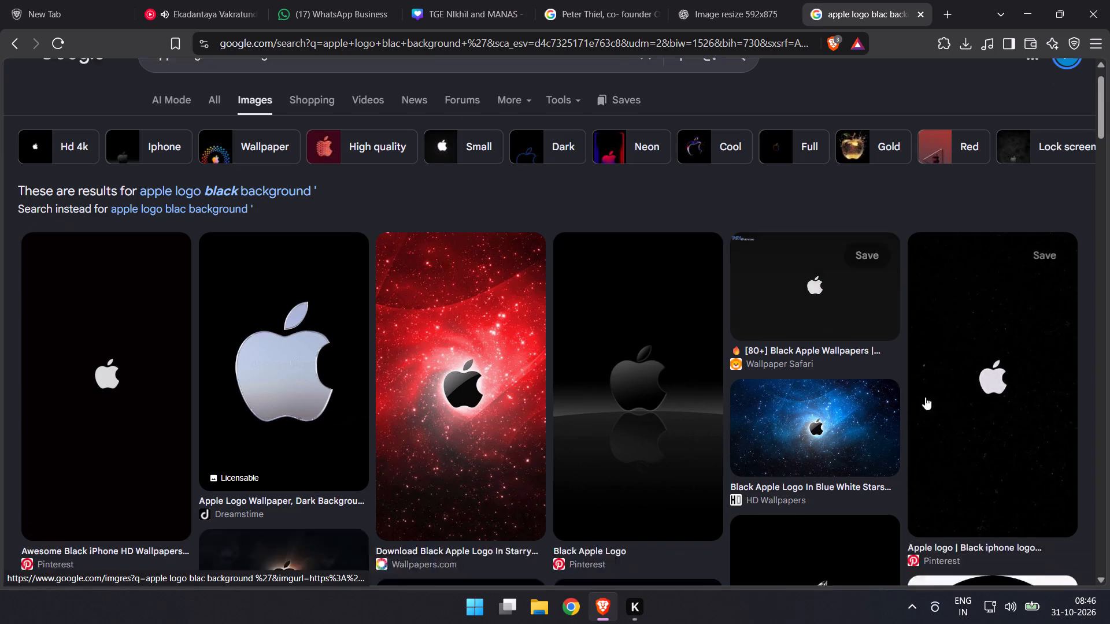
scroll(925, 397, down, 2)
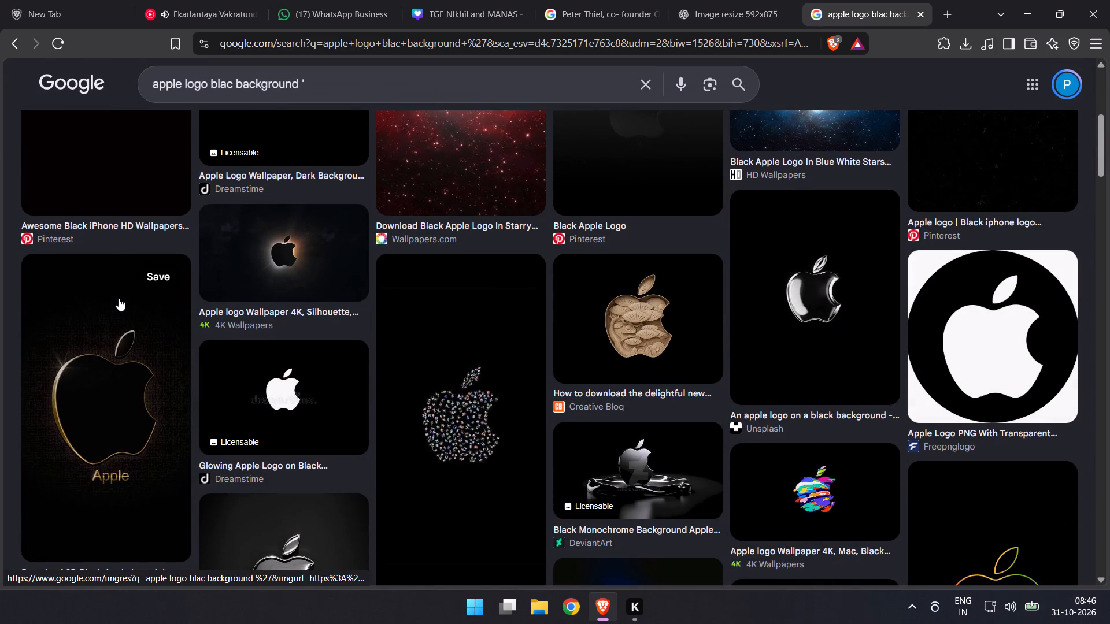
Look through more of the image results for an Apple logo on a black background that could suit the post.
scroll(119, 298, down, 5)
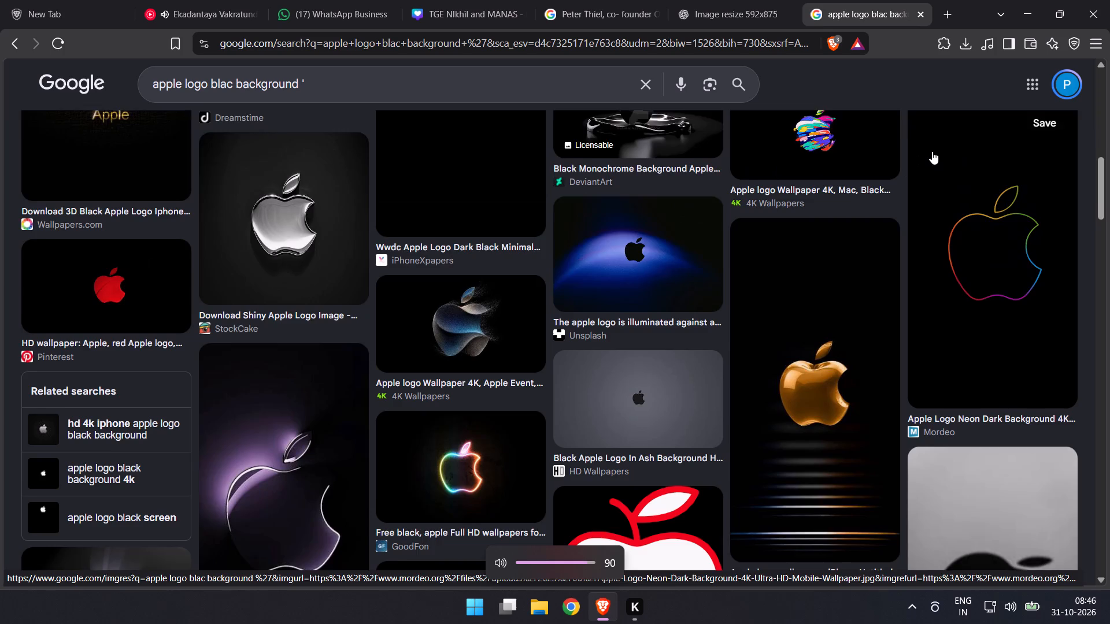
scroll(932, 151, down, 3)
scroll(808, 344, down, 2)
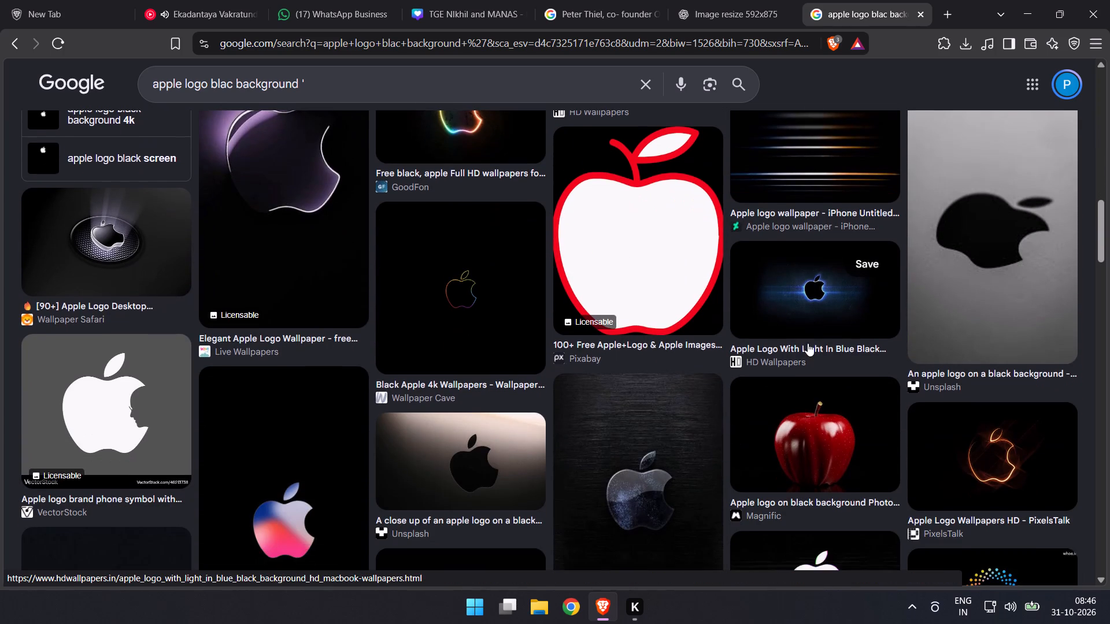
scroll(808, 343, down, 1)
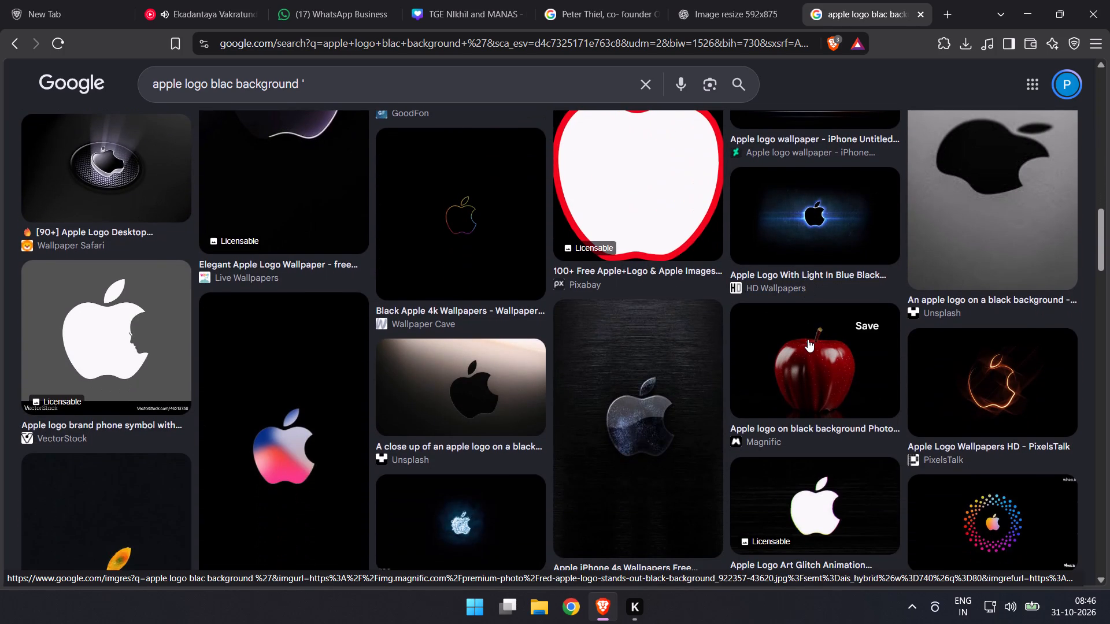
scroll(808, 339, down, 2)
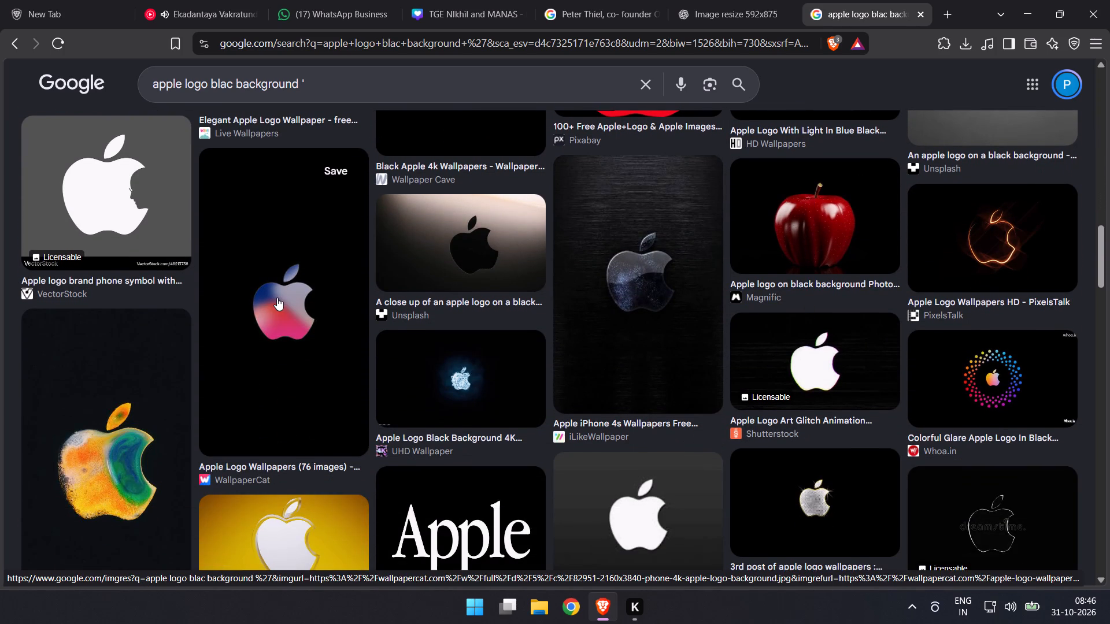
scroll(277, 298, down, 3)
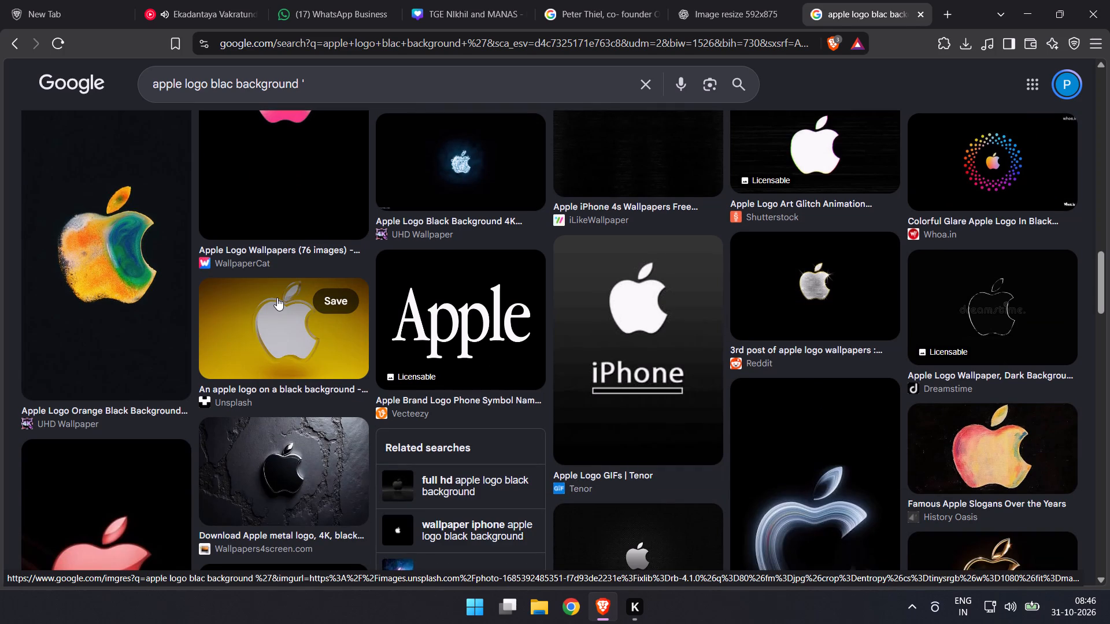
scroll(277, 298, up, 3)
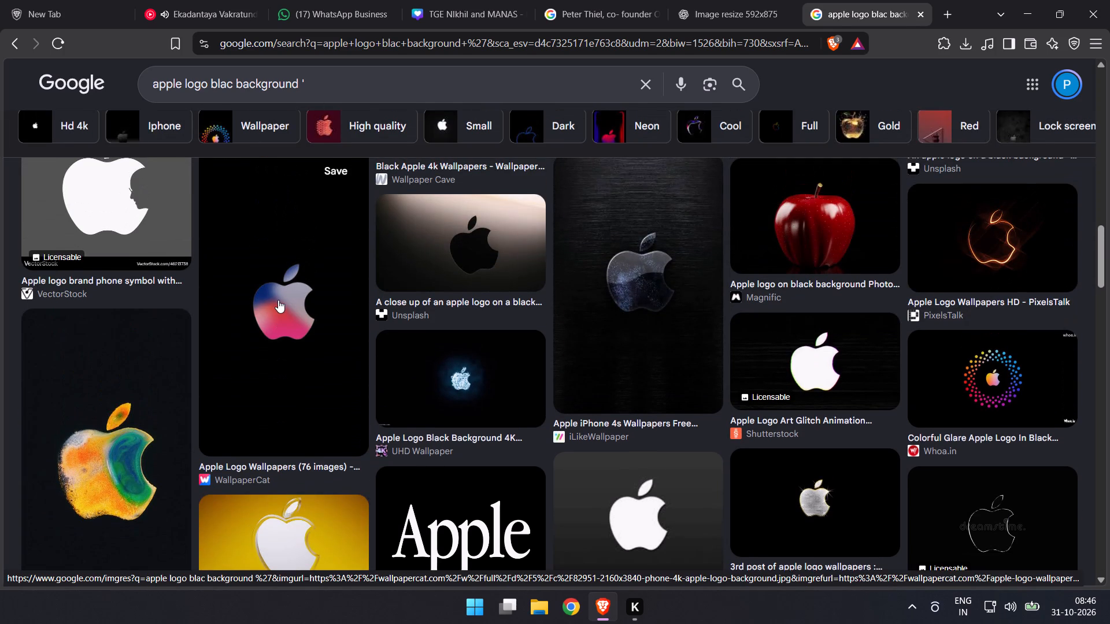
scroll(275, 302, up, 2)
Narrow the Apple logo image results with the suggested "Small" refinement.
click(431, 132)
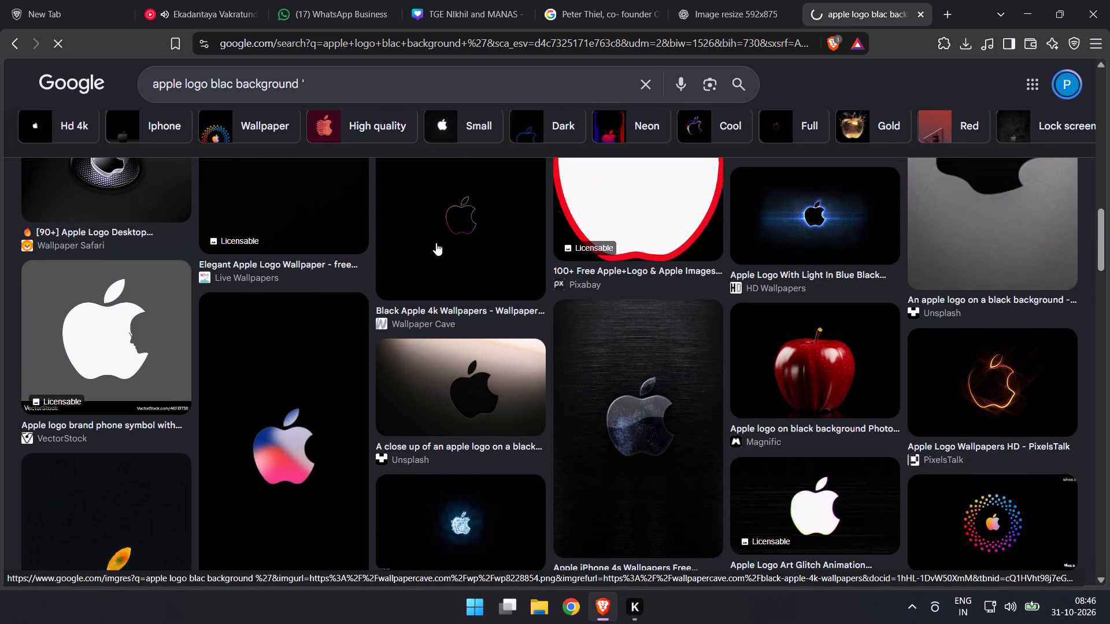
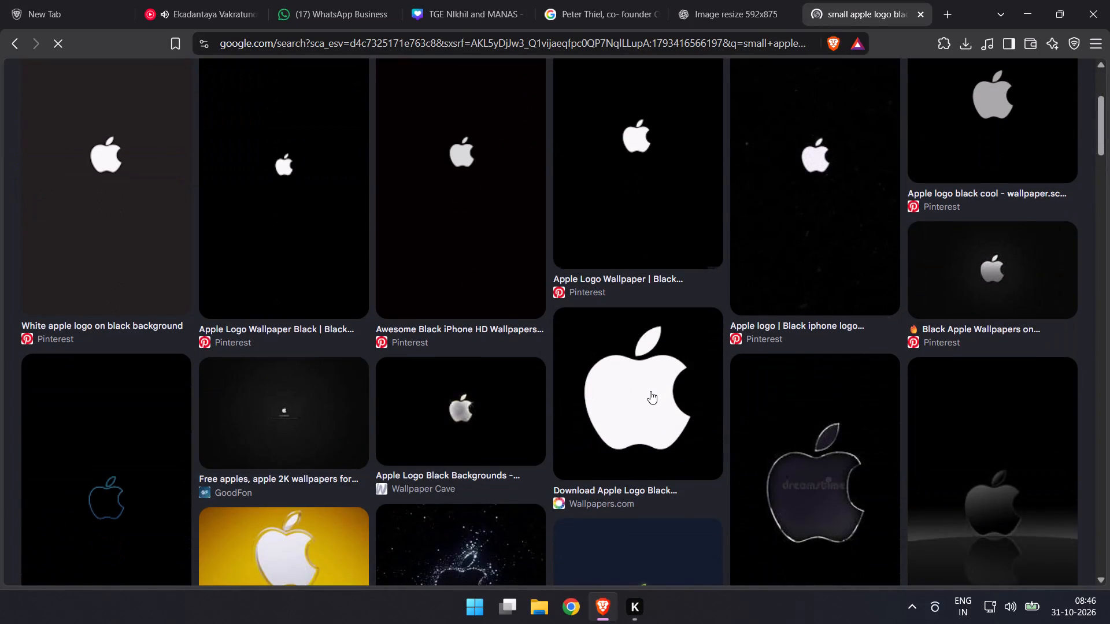
Bring the white Apple logo on black from the Wallpapers.com result into page 1 of the Canva design.
double_click(657, 392)
drag(841, 320, 432, 0)
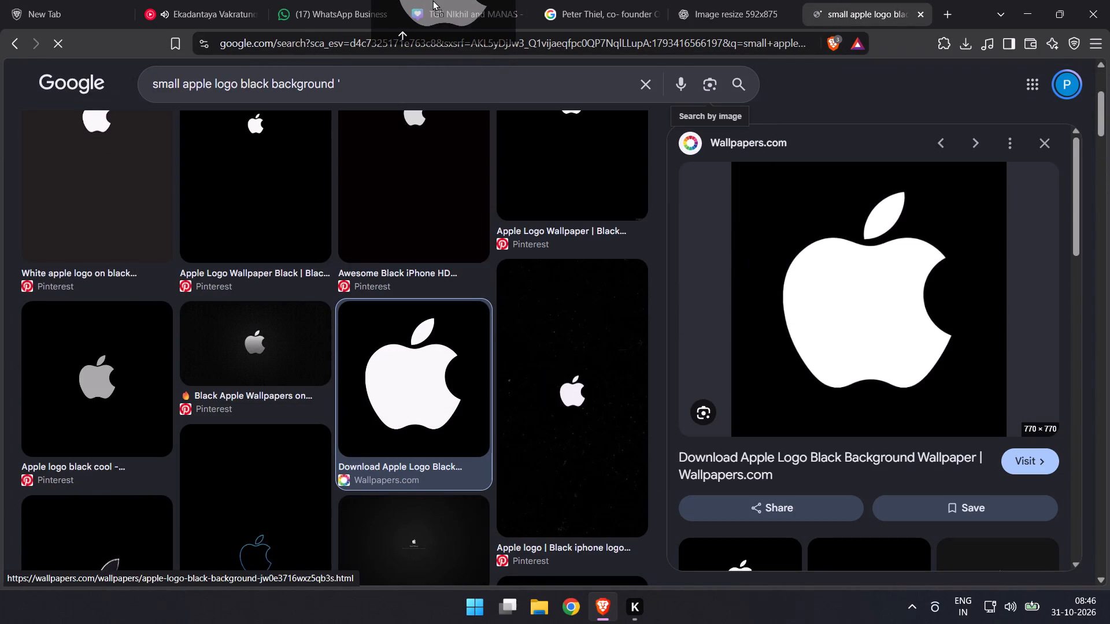
drag(432, 0, 652, 326)
Add a circular picture frame from the recently used elements to page 1.
click(92, 205)
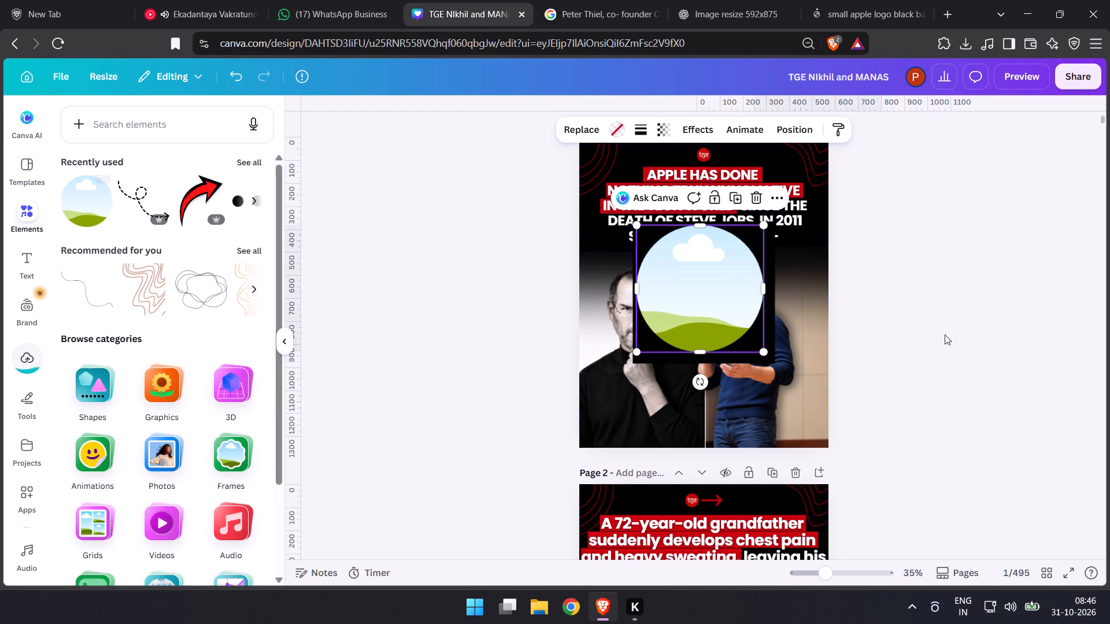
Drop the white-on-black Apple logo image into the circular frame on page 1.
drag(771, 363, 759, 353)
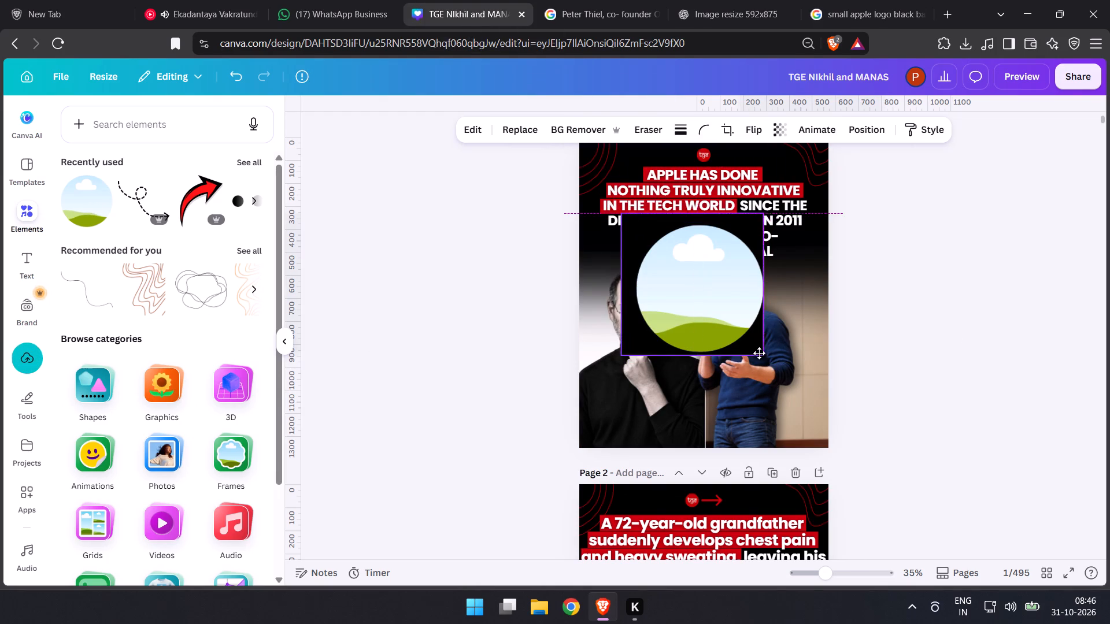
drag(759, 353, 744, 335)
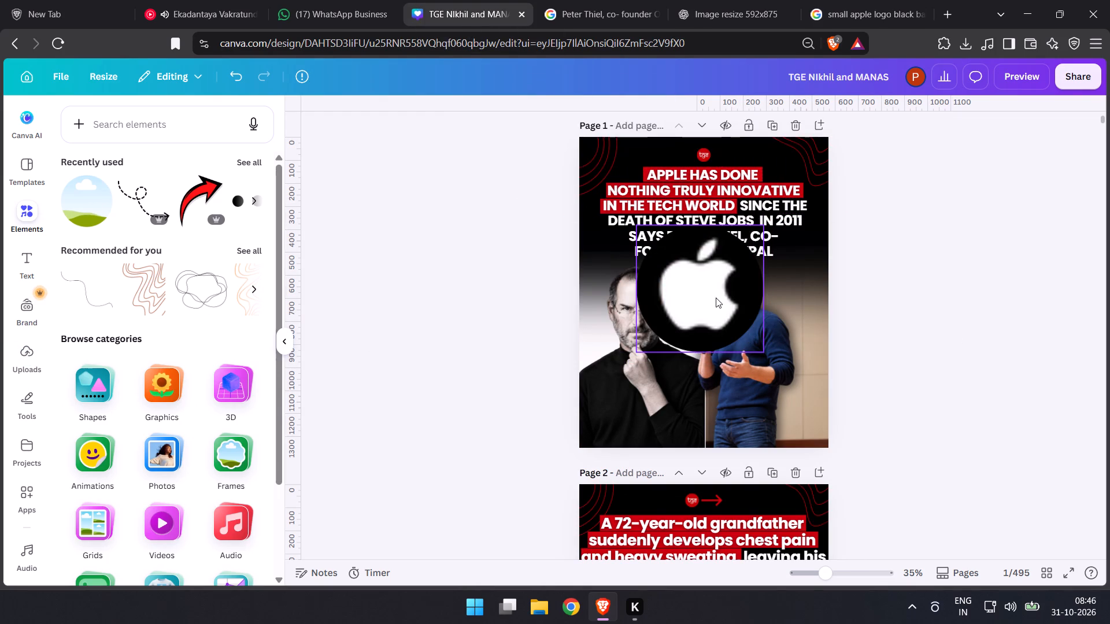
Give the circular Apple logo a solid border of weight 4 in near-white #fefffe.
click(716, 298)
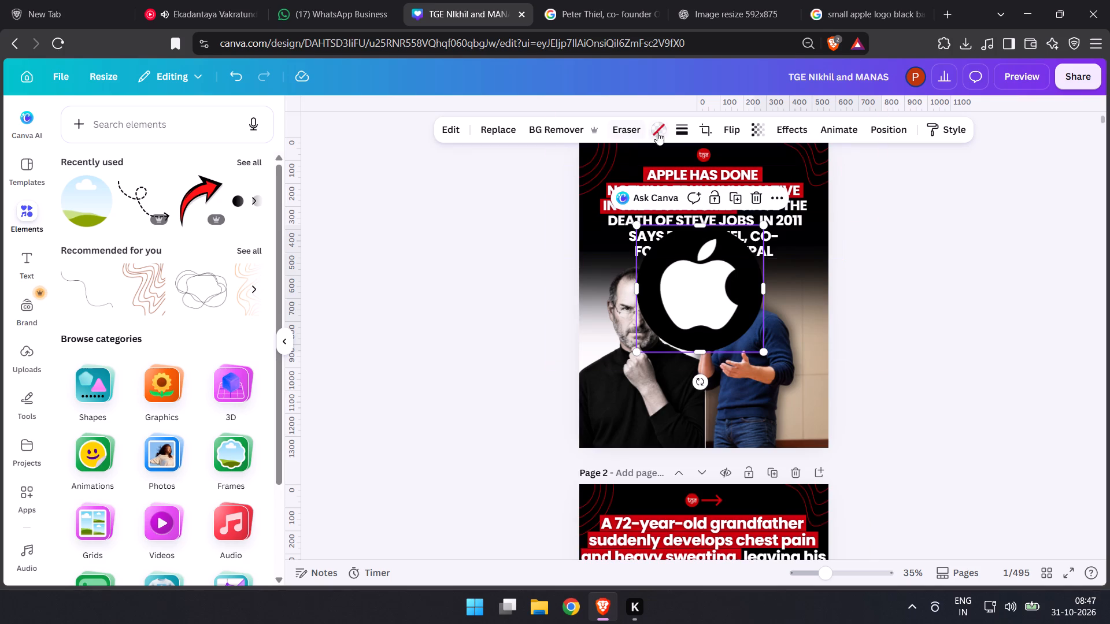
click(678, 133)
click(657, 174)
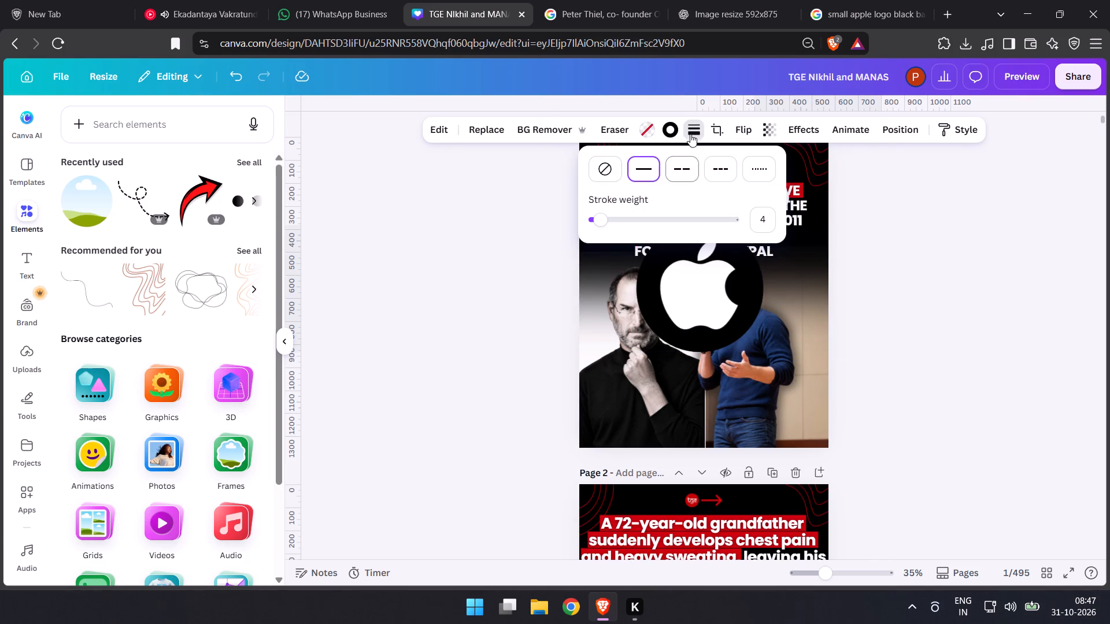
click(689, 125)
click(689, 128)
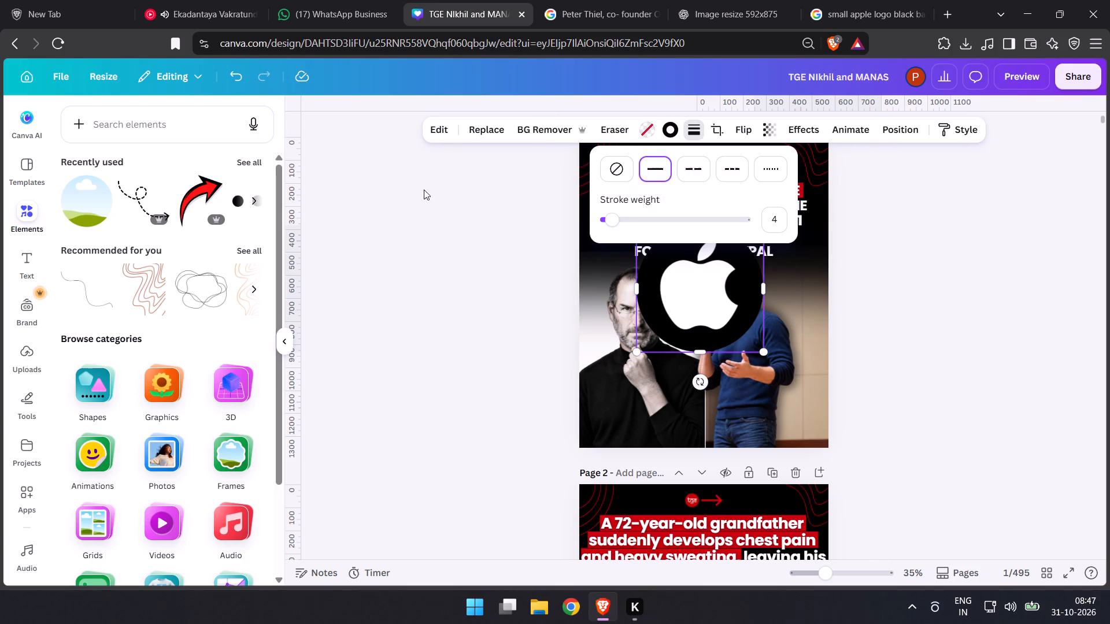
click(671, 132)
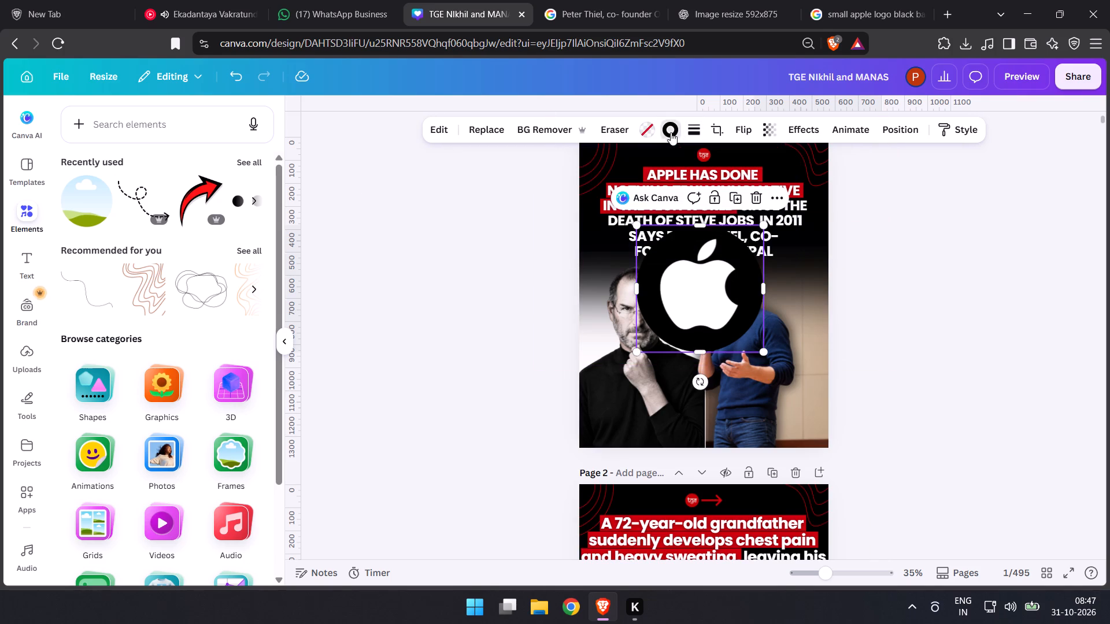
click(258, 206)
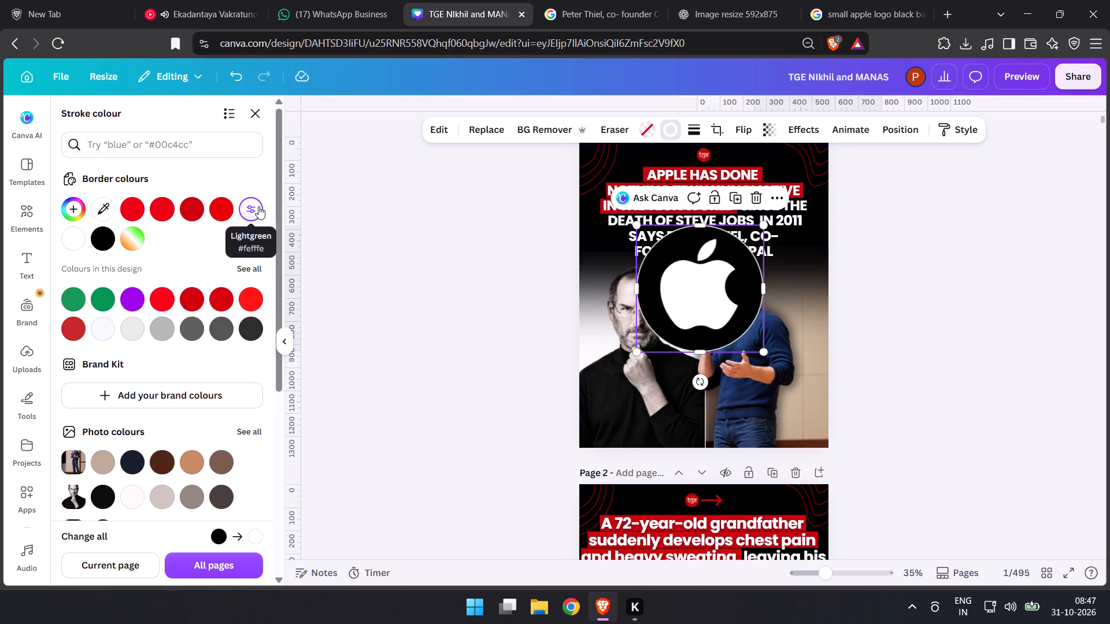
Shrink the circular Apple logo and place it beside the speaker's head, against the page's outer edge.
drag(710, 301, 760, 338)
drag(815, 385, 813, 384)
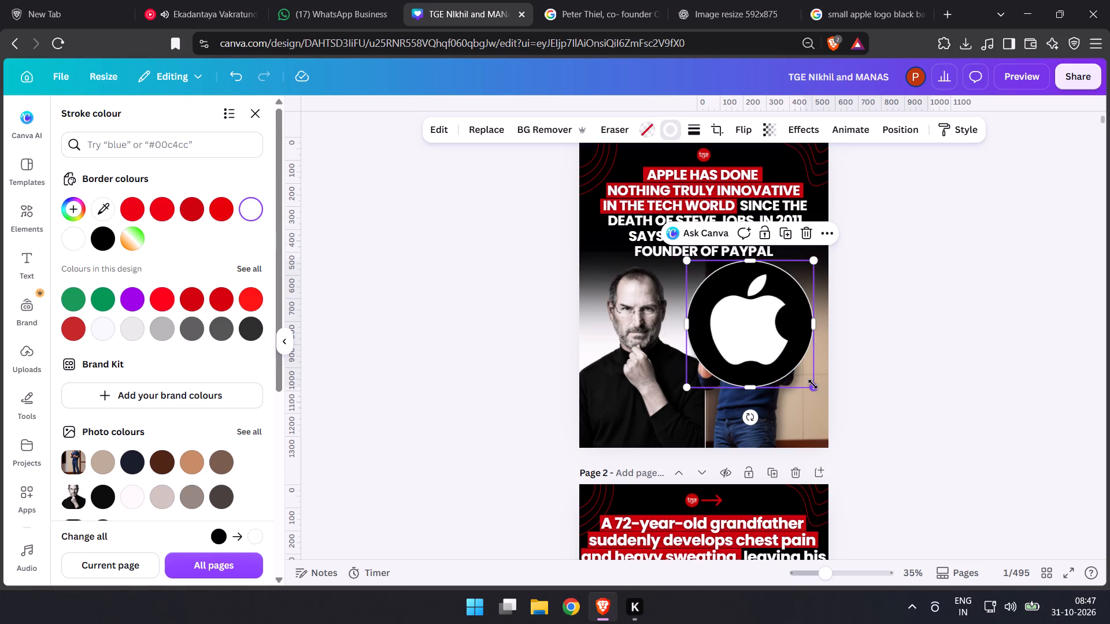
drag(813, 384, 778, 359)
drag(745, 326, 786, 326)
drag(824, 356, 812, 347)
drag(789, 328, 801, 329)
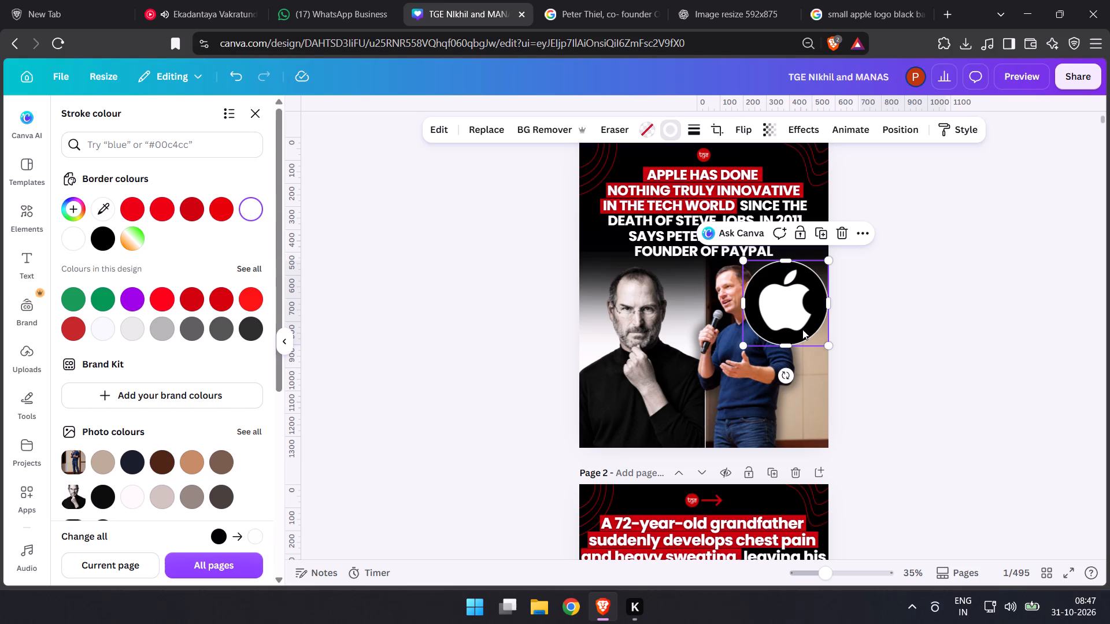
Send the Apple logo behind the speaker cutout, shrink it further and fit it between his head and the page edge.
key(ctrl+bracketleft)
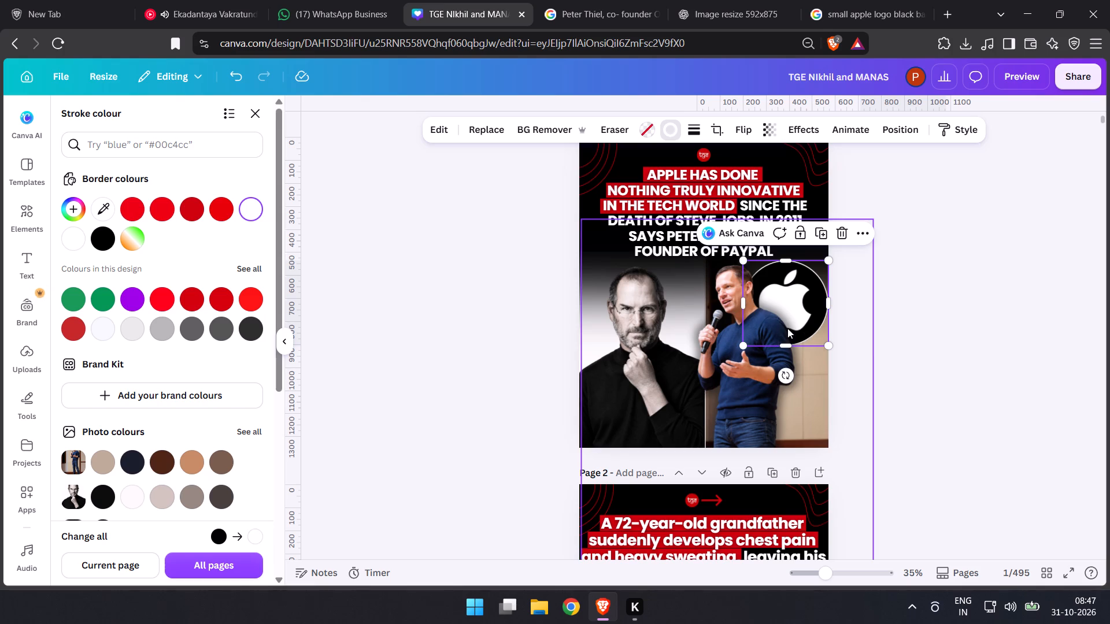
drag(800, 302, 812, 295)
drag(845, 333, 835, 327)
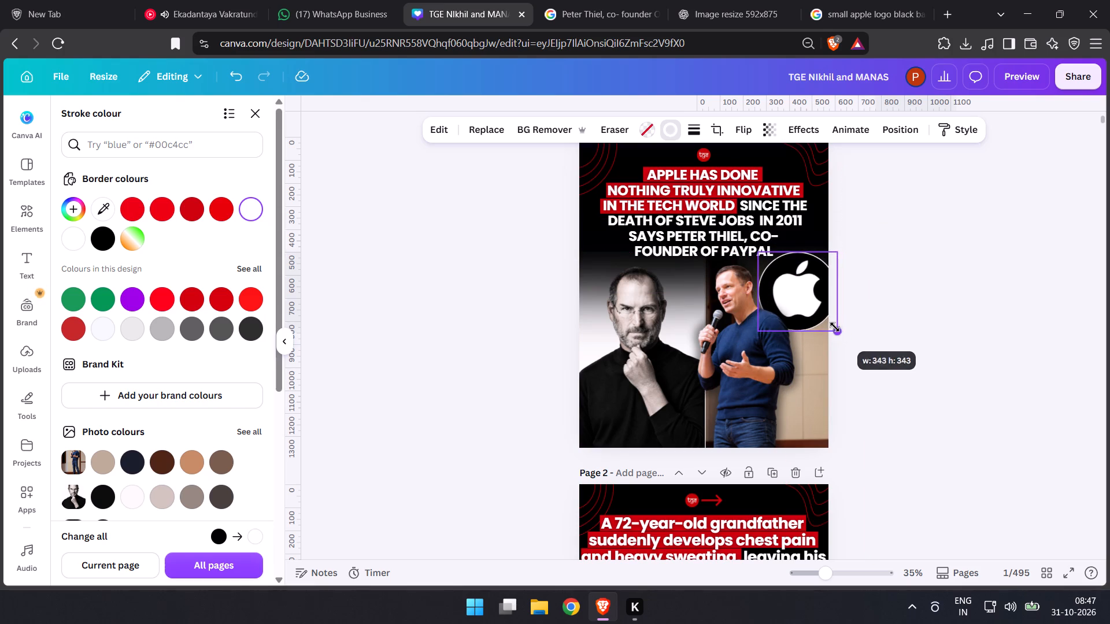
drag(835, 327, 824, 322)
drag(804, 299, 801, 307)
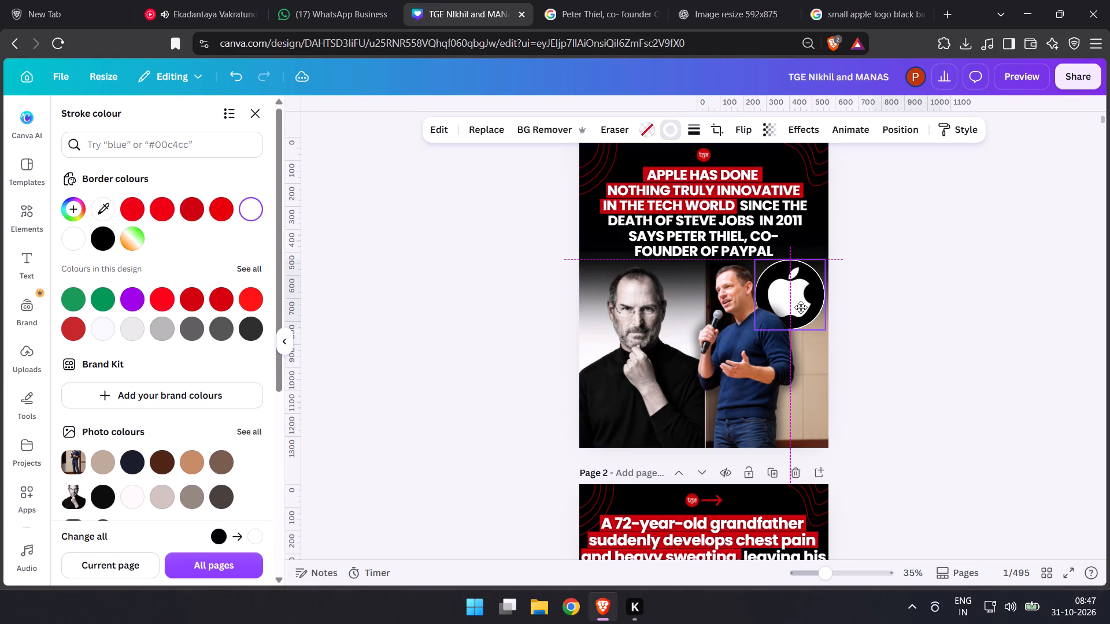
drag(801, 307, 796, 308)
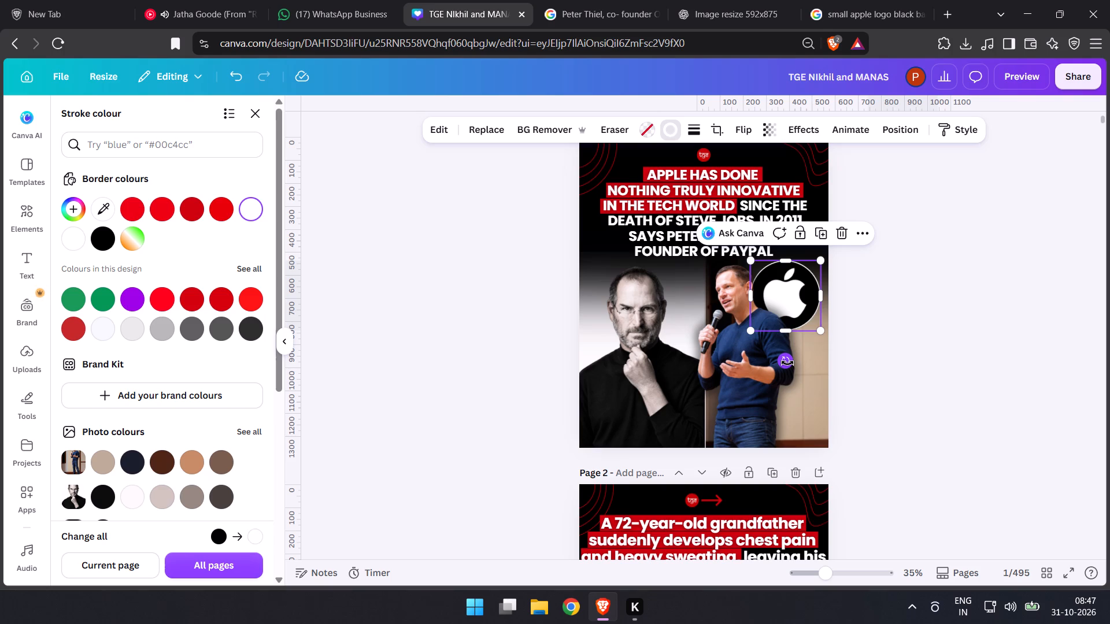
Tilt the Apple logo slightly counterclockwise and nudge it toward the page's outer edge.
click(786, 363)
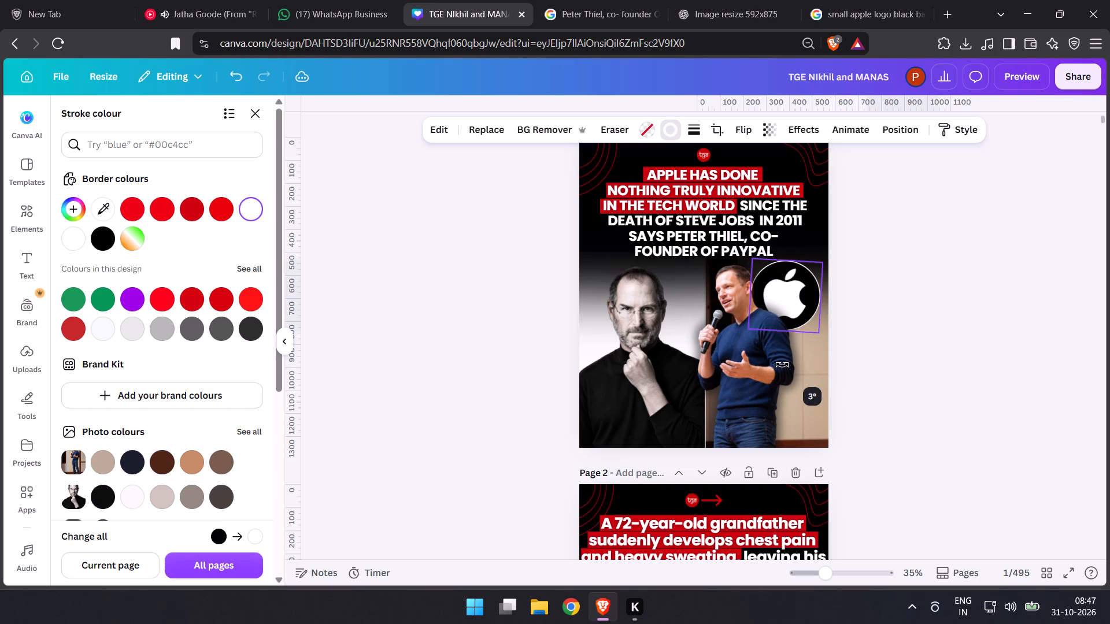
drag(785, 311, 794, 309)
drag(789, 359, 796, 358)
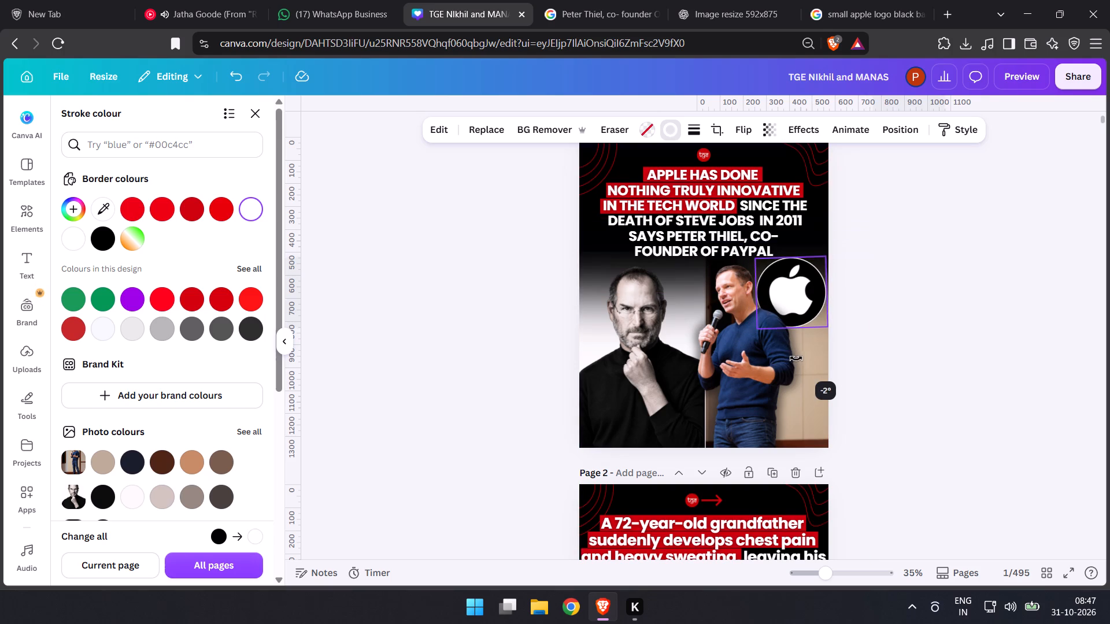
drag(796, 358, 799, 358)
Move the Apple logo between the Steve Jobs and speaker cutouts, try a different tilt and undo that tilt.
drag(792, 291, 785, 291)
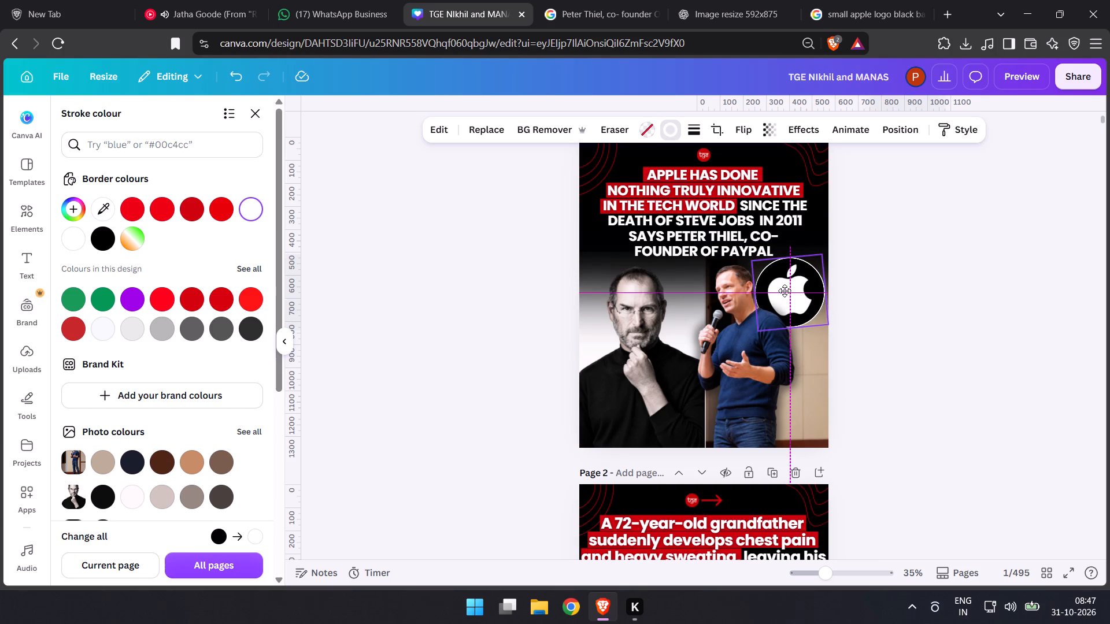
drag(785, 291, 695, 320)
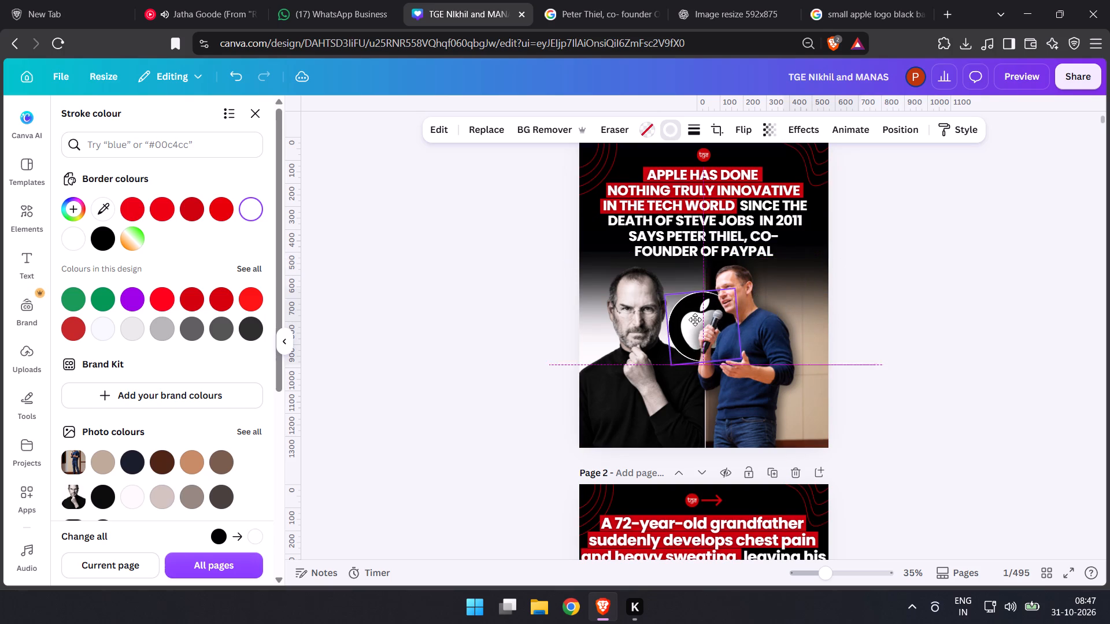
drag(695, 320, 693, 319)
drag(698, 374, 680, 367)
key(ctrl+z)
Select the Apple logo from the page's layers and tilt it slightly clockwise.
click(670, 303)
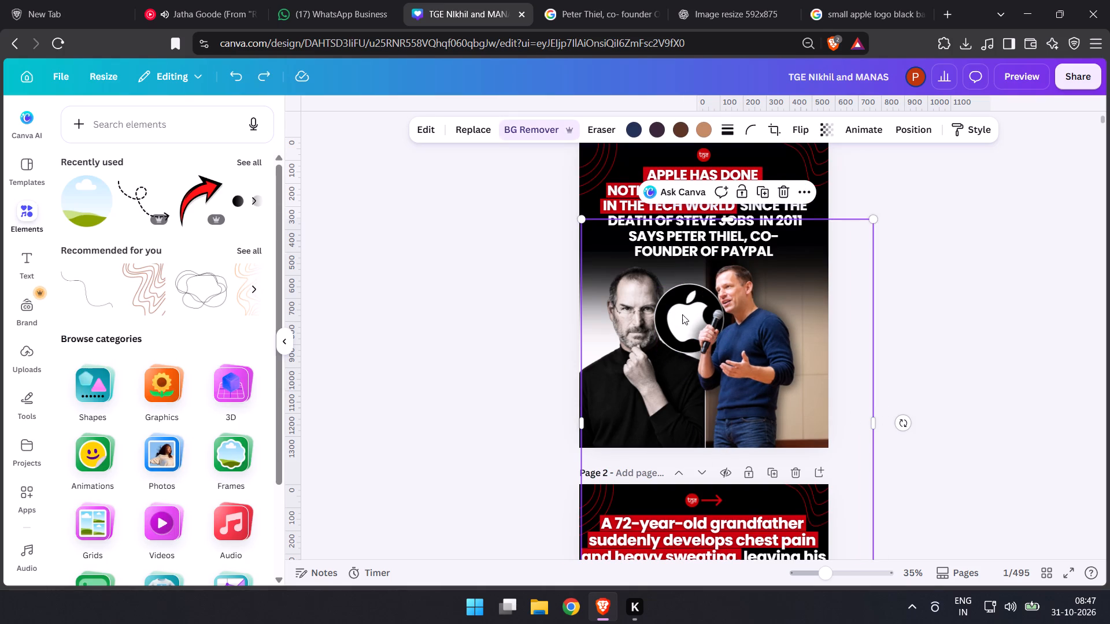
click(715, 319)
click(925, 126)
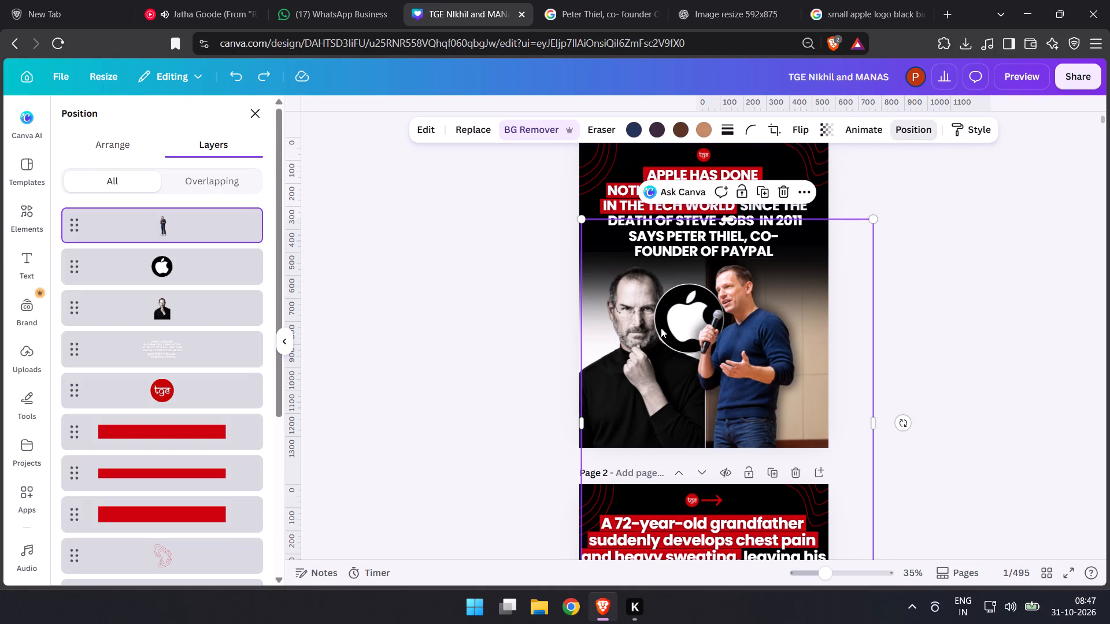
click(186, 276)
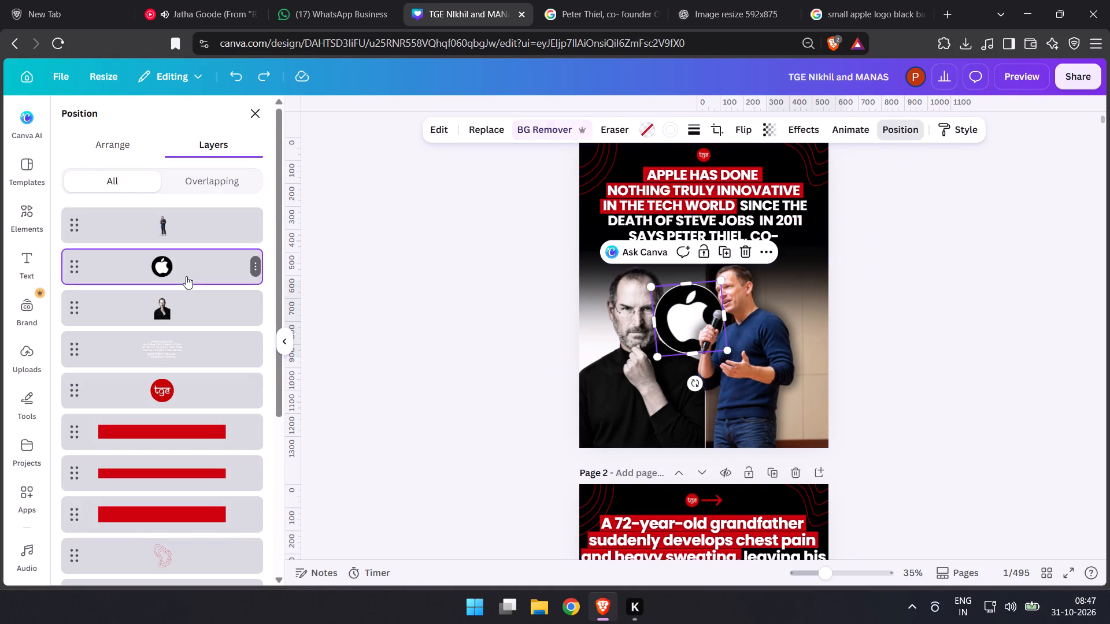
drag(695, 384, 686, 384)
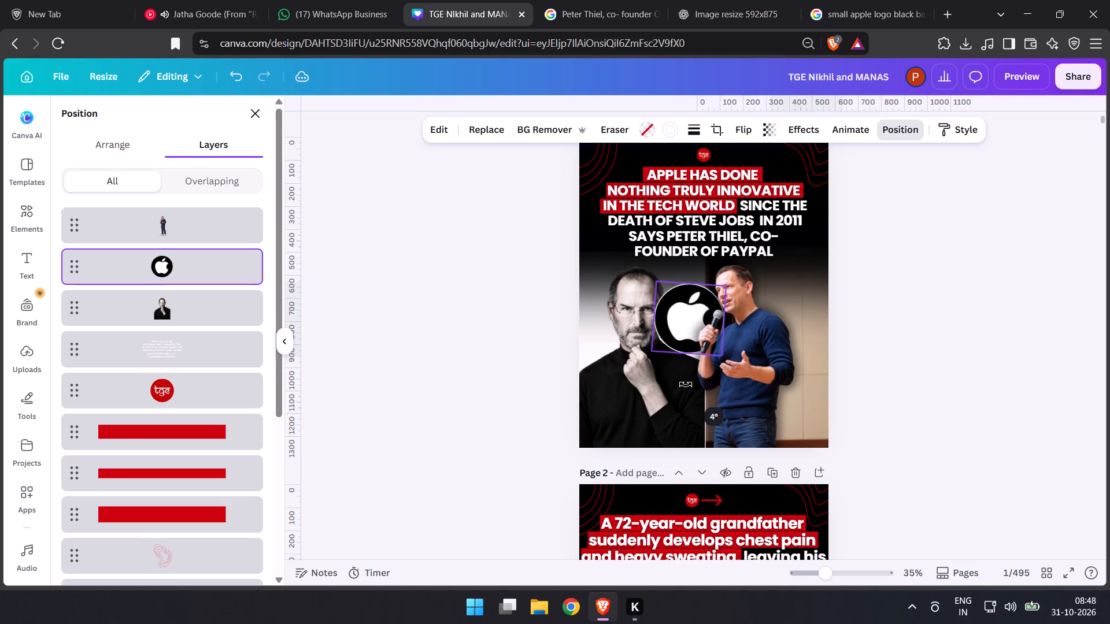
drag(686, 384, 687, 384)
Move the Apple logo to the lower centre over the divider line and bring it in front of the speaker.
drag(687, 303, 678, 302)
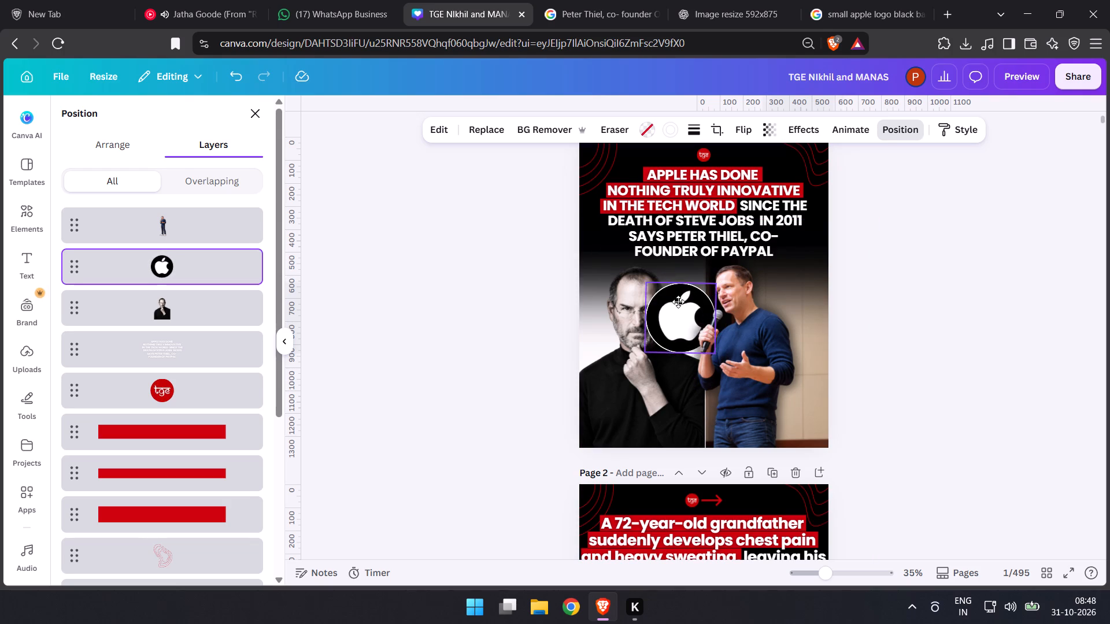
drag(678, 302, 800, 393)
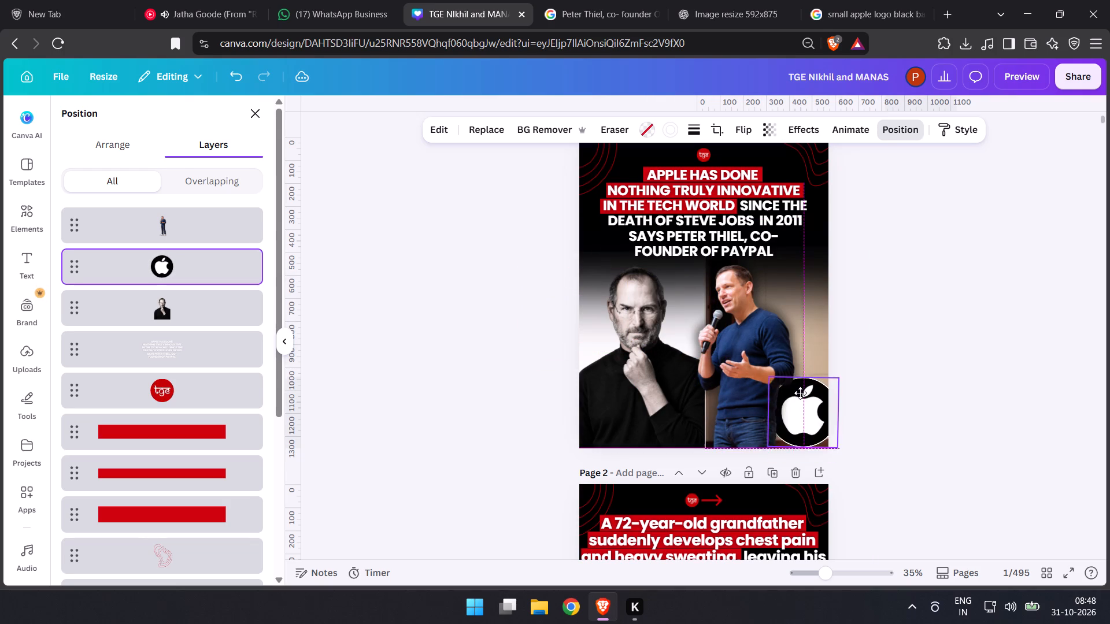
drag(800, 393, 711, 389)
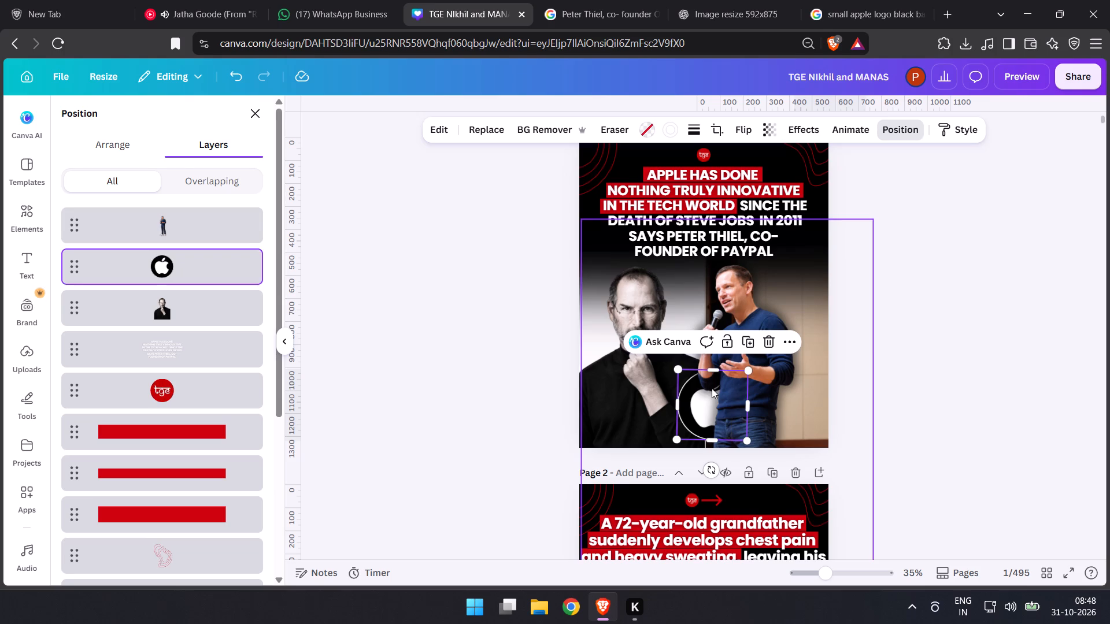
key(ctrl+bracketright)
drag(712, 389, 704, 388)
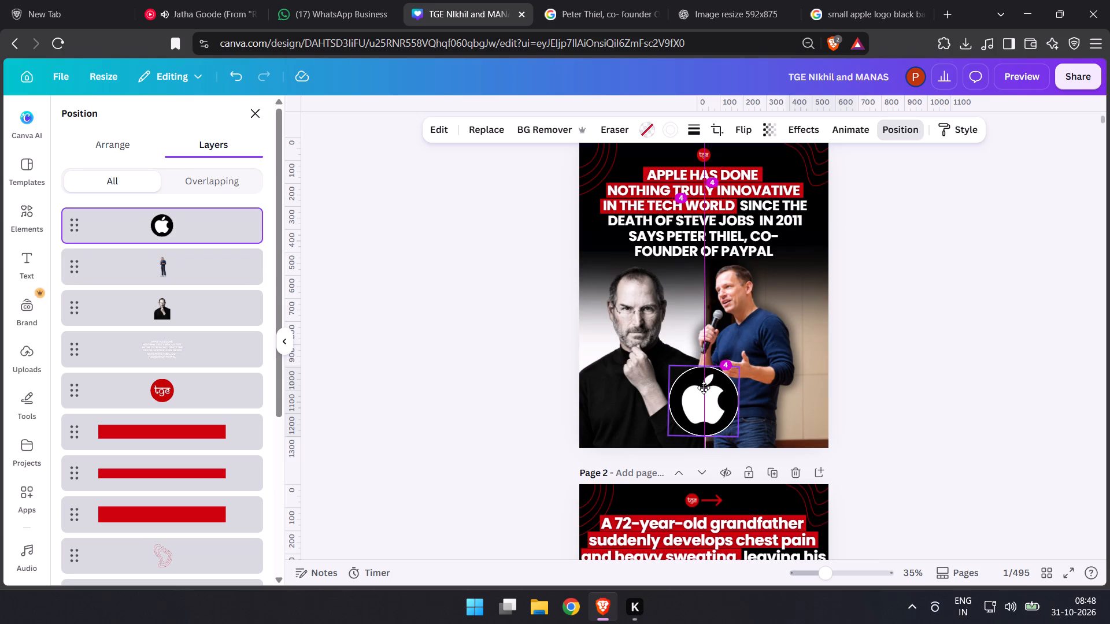
Remove the circular Apple logo from page 1 by moving it off the page.
drag(704, 388, 423, 371)
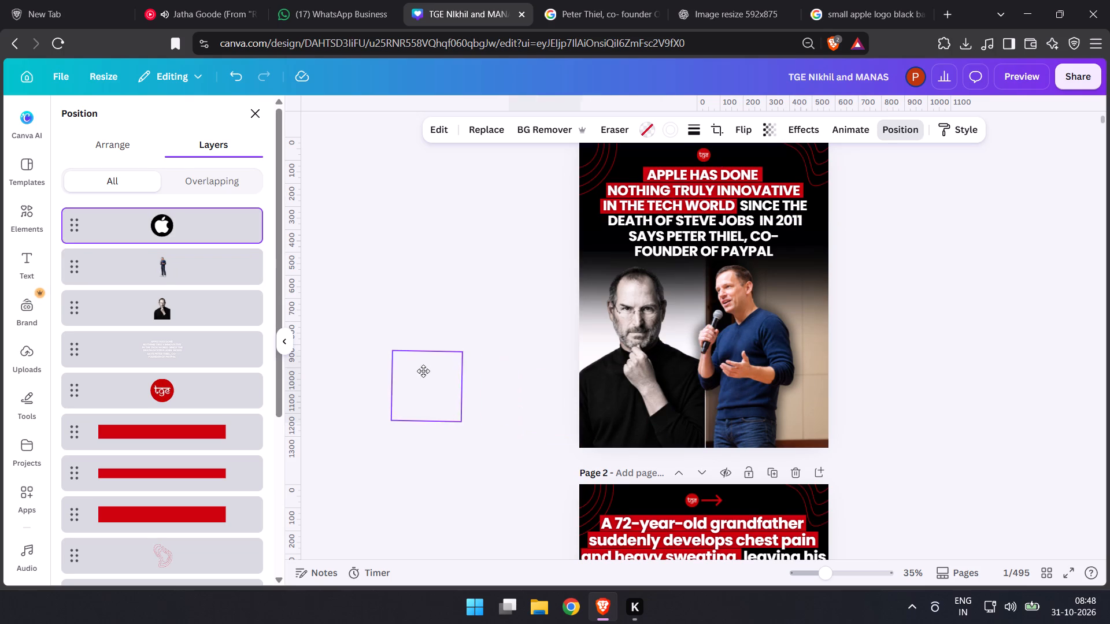
drag(423, 371, 423, 371)
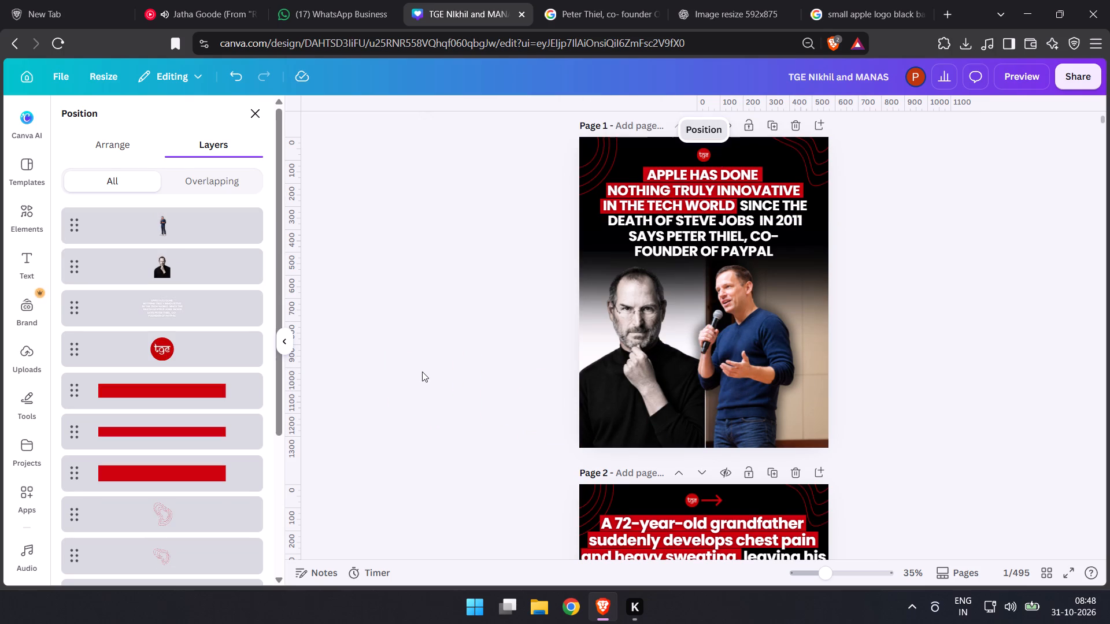
Add the recently used curved red arrow to page 1 and flip it horizontally.
click(4, 210)
click(11, 214)
click(18, 213)
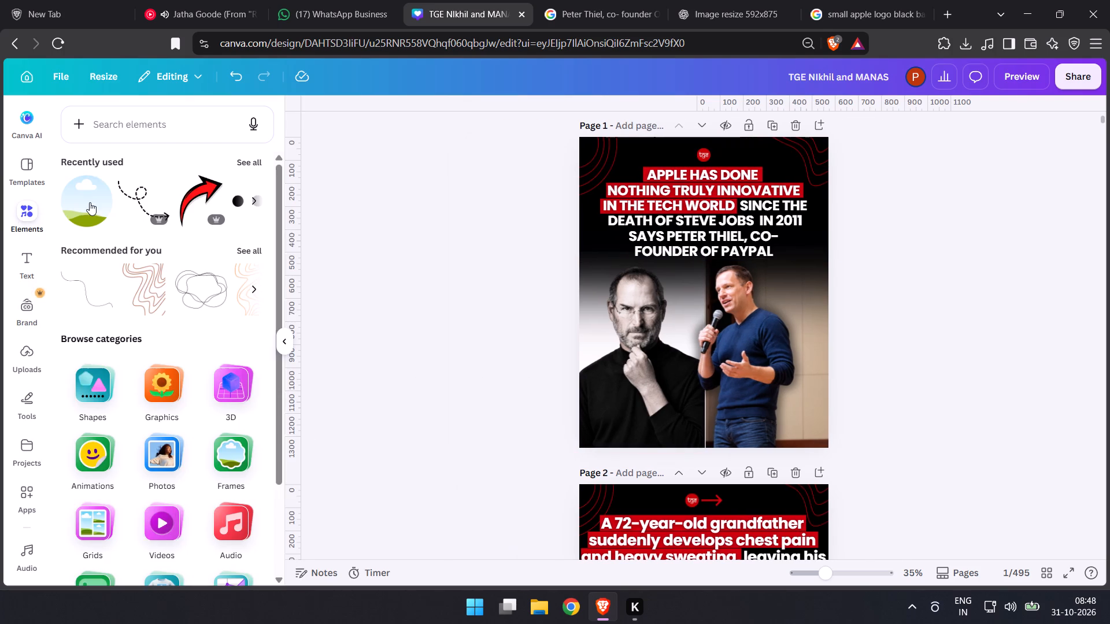
click(197, 202)
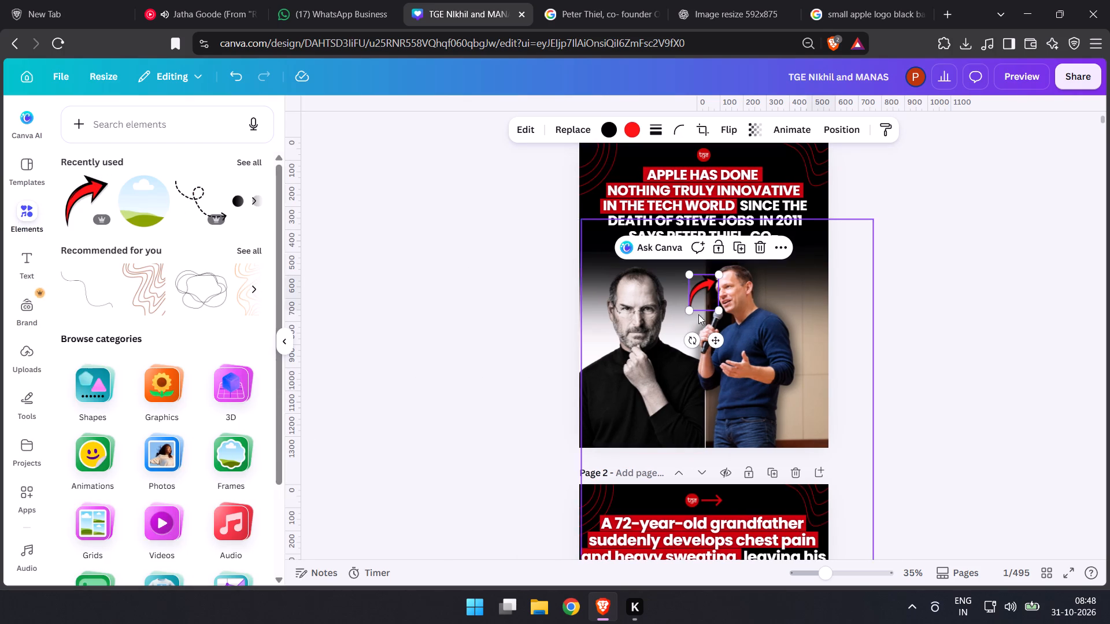
click(727, 131)
click(740, 170)
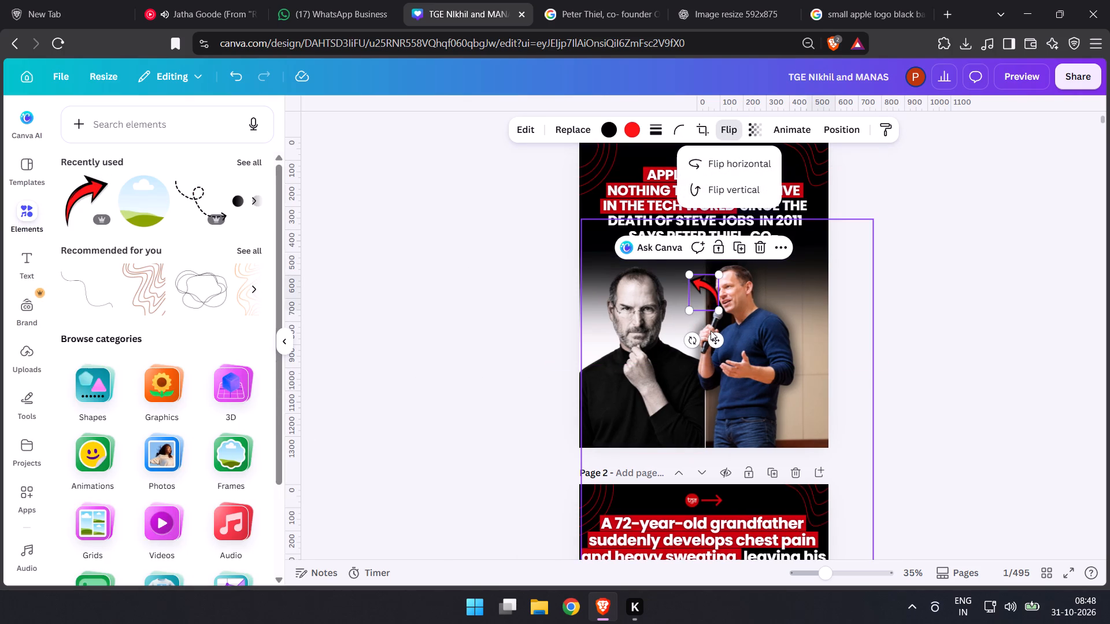
Rotate the red arrow counterclockwise to point at Steve Jobs and place it between the two cutouts.
drag(687, 340, 770, 390)
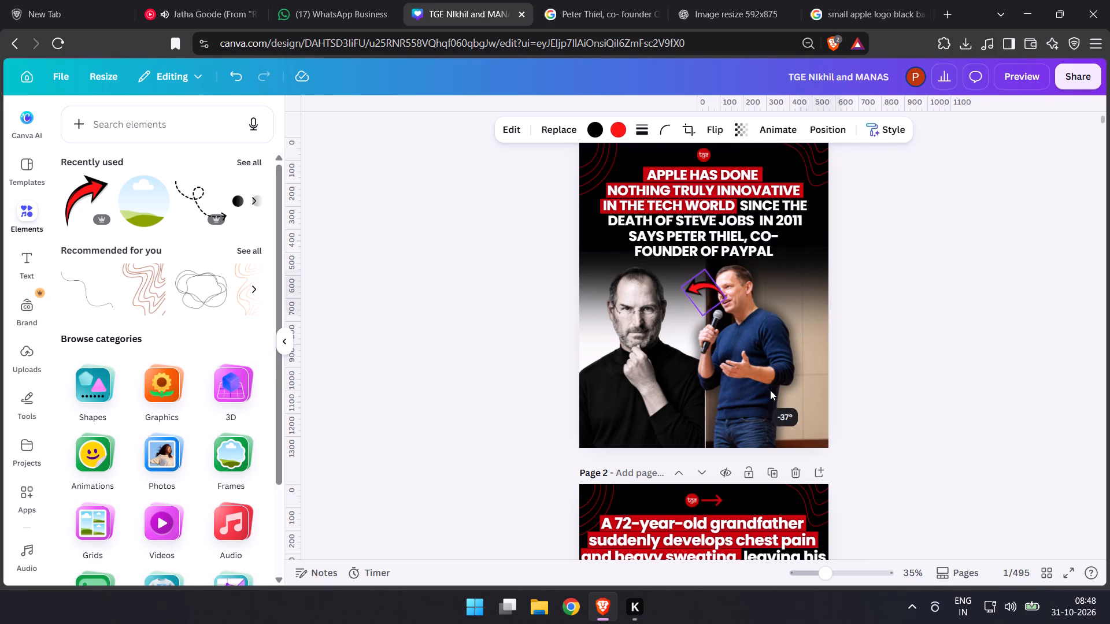
drag(770, 390, 787, 372)
drag(704, 287, 690, 305)
double_click(438, 356)
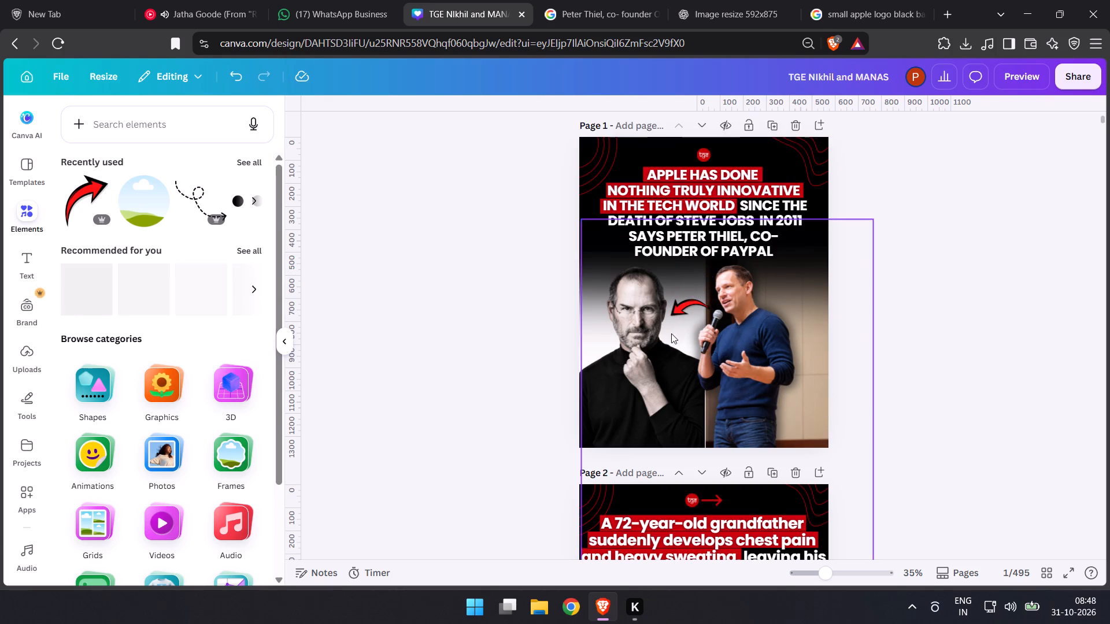
Rotate the red arrow to about -66° and fine-tune its position beside Steve Jobs's face.
click(684, 304)
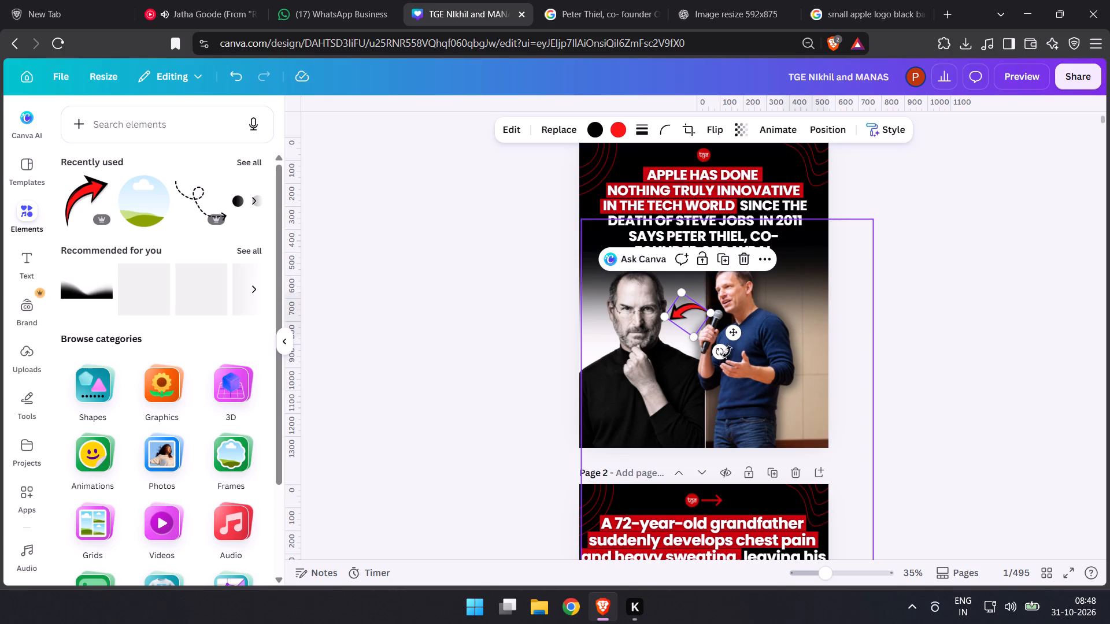
drag(725, 351, 737, 346)
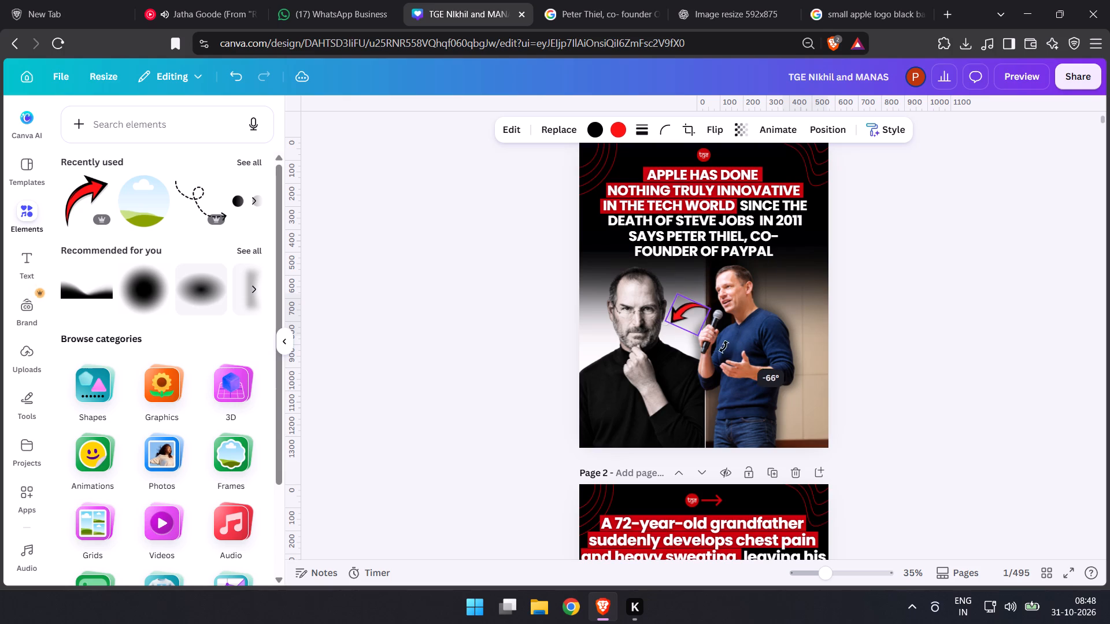
drag(667, 319, 674, 320)
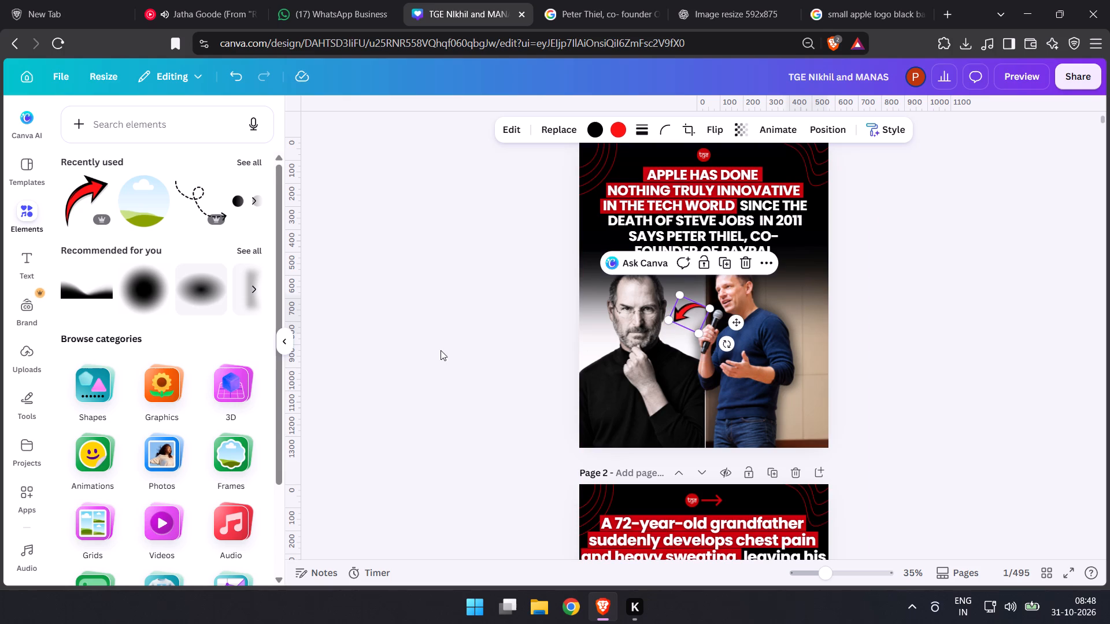
double_click(420, 350)
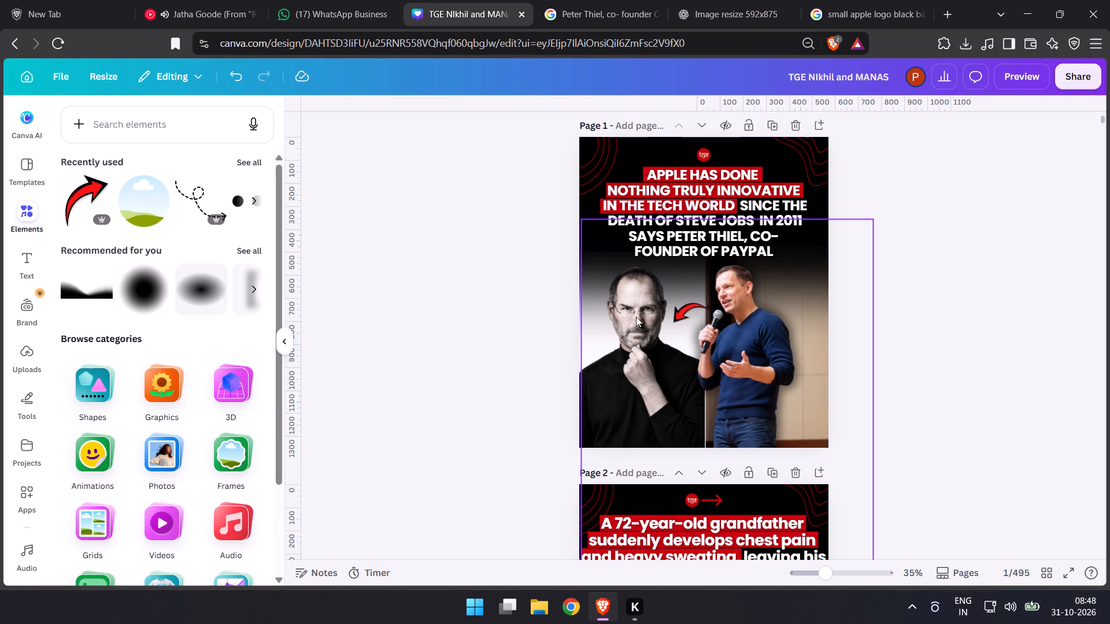
drag(677, 311, 672, 318)
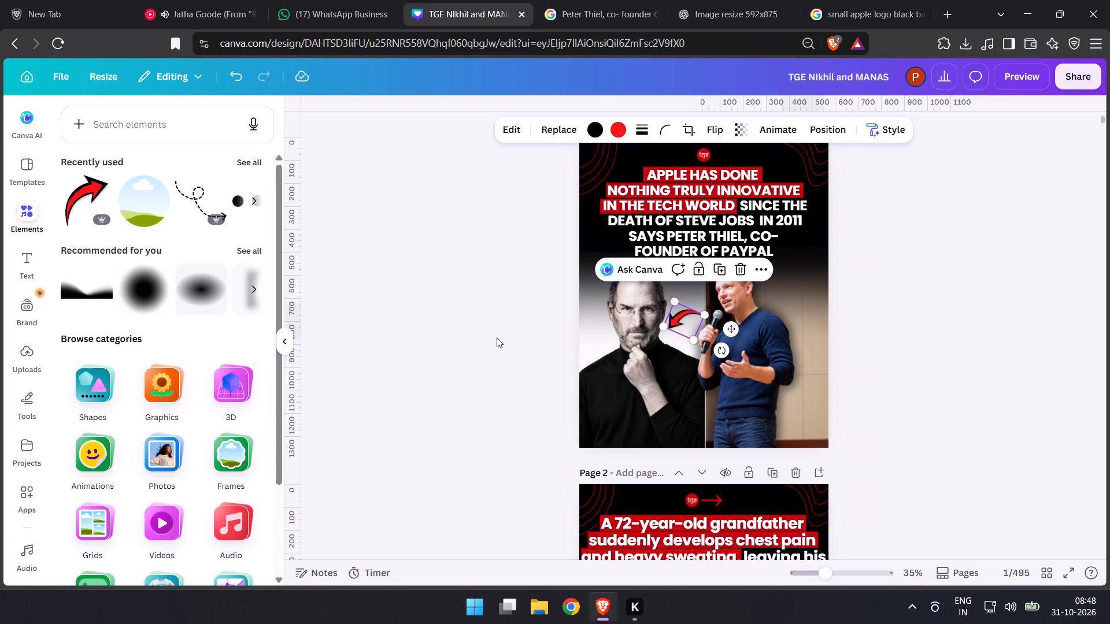
double_click(496, 337)
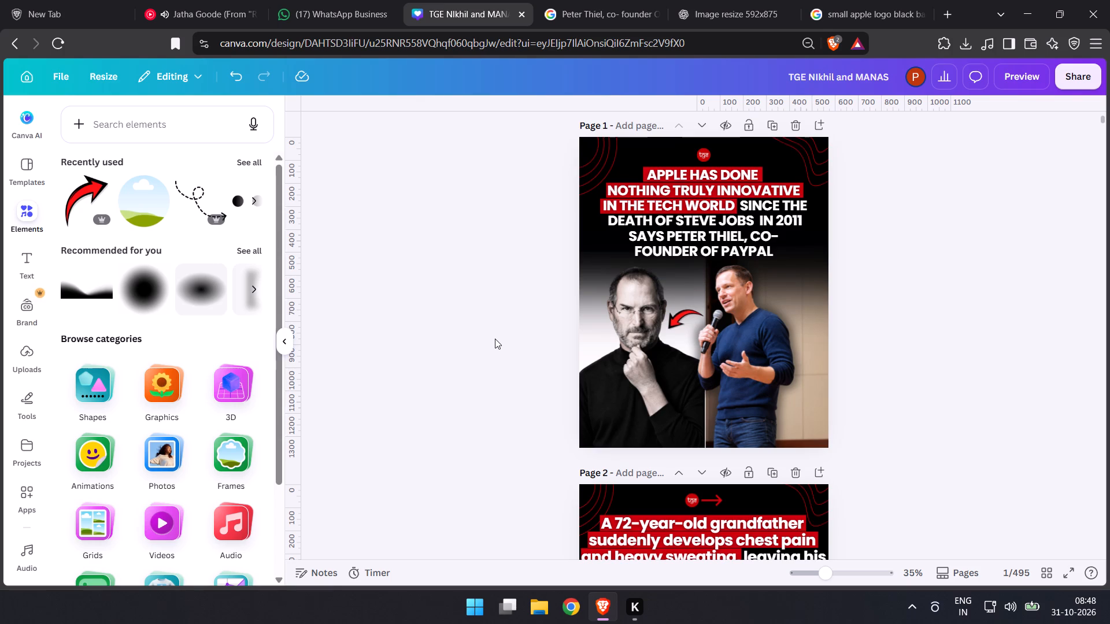
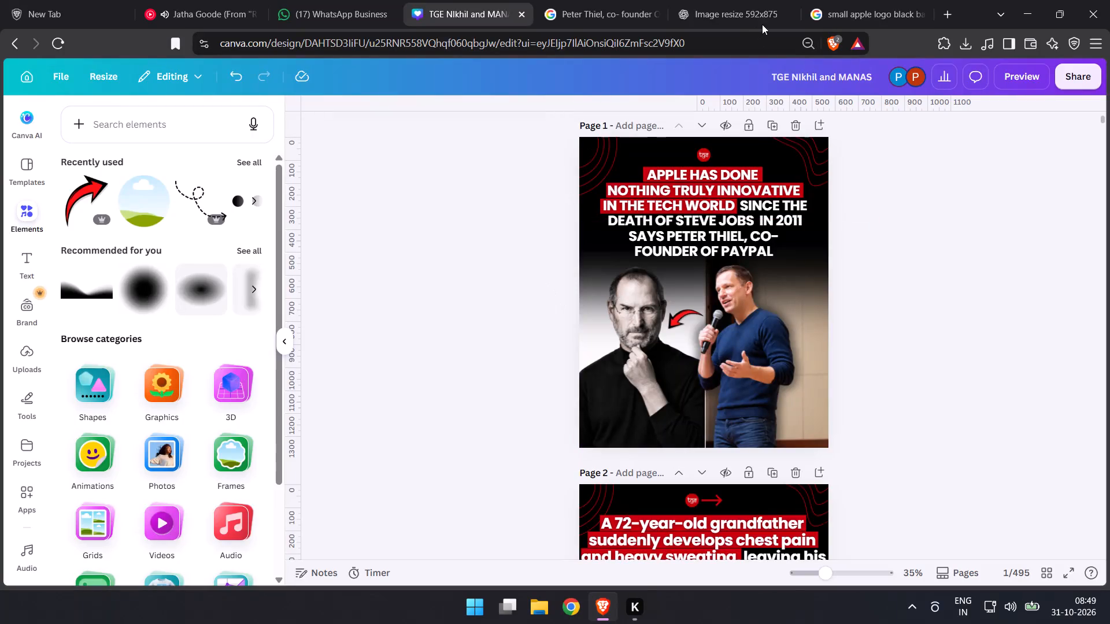
Switch to the Google Images page of Apple logo results and start entering a new web search beginning with "pa".
click(747, 9)
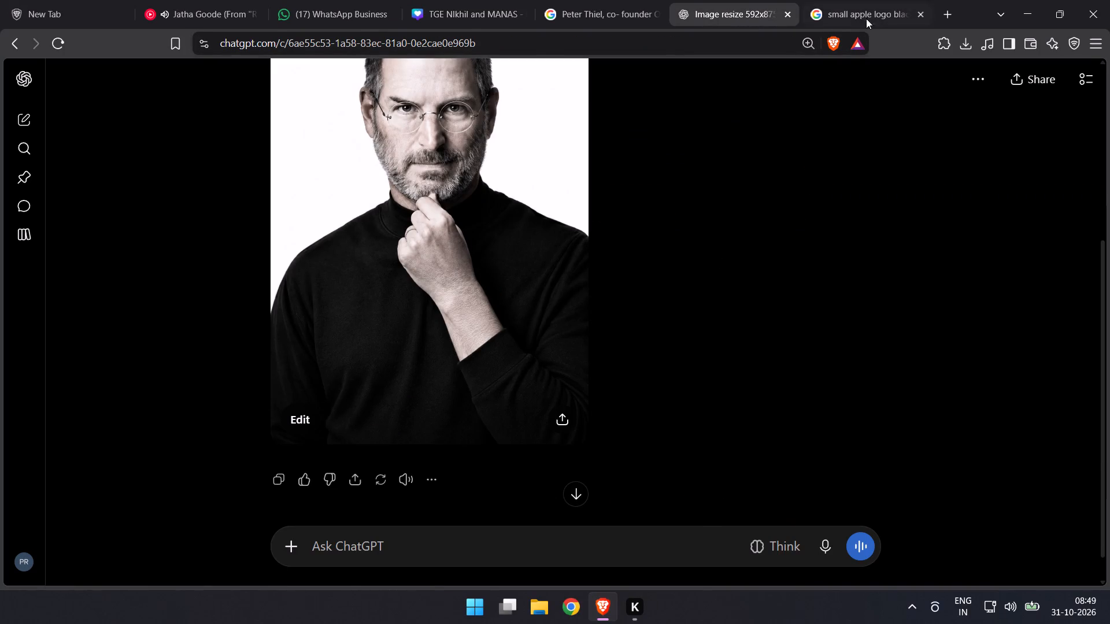
click(836, 6)
click(695, 43)
text(pa)
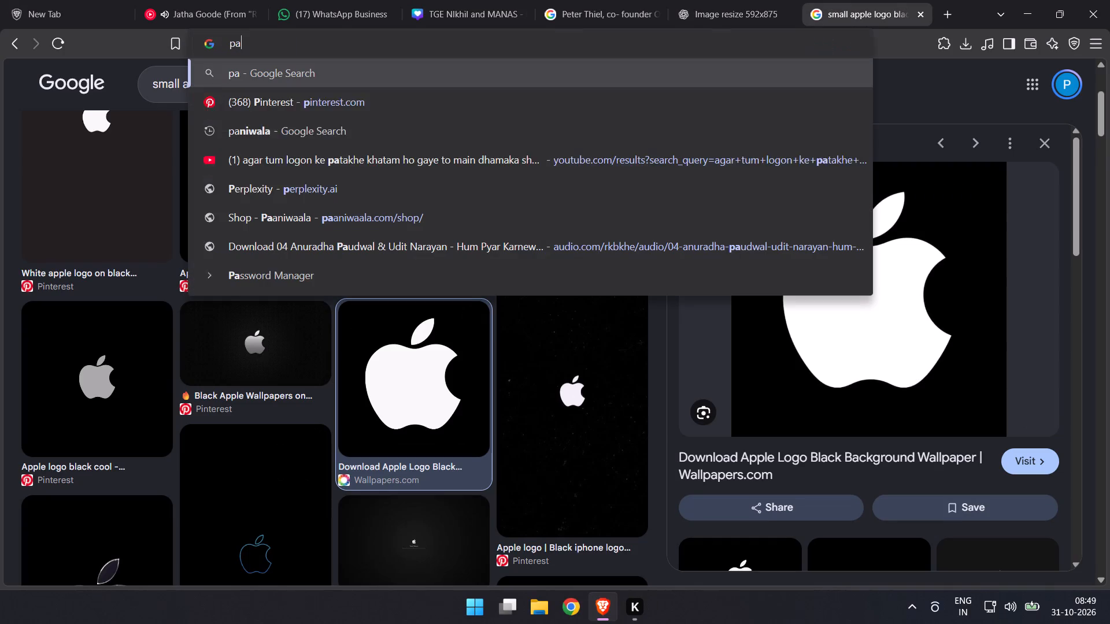
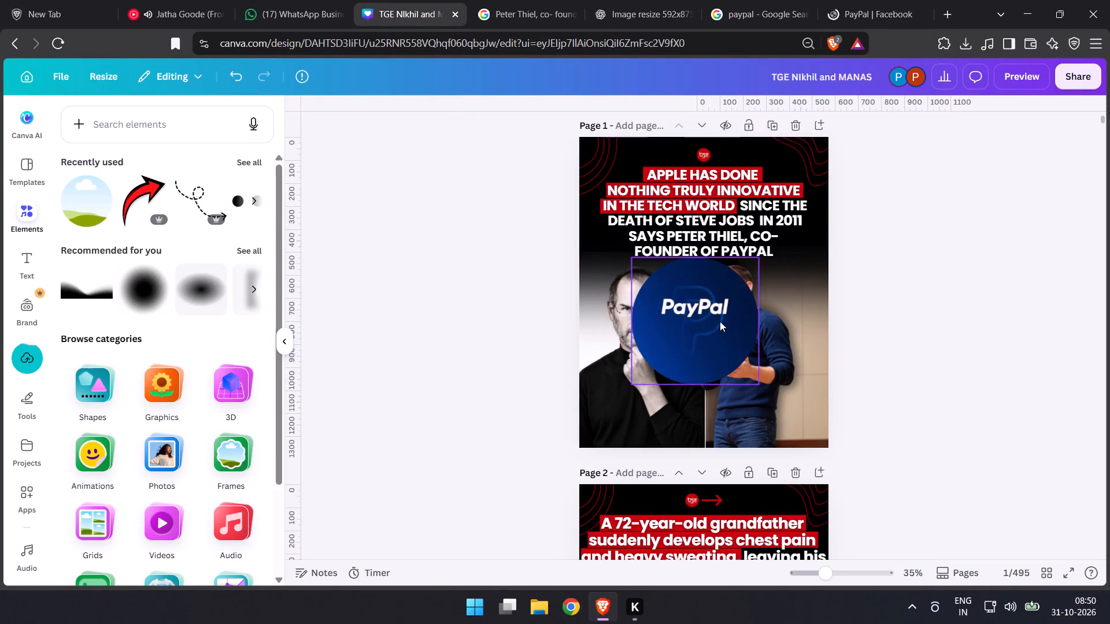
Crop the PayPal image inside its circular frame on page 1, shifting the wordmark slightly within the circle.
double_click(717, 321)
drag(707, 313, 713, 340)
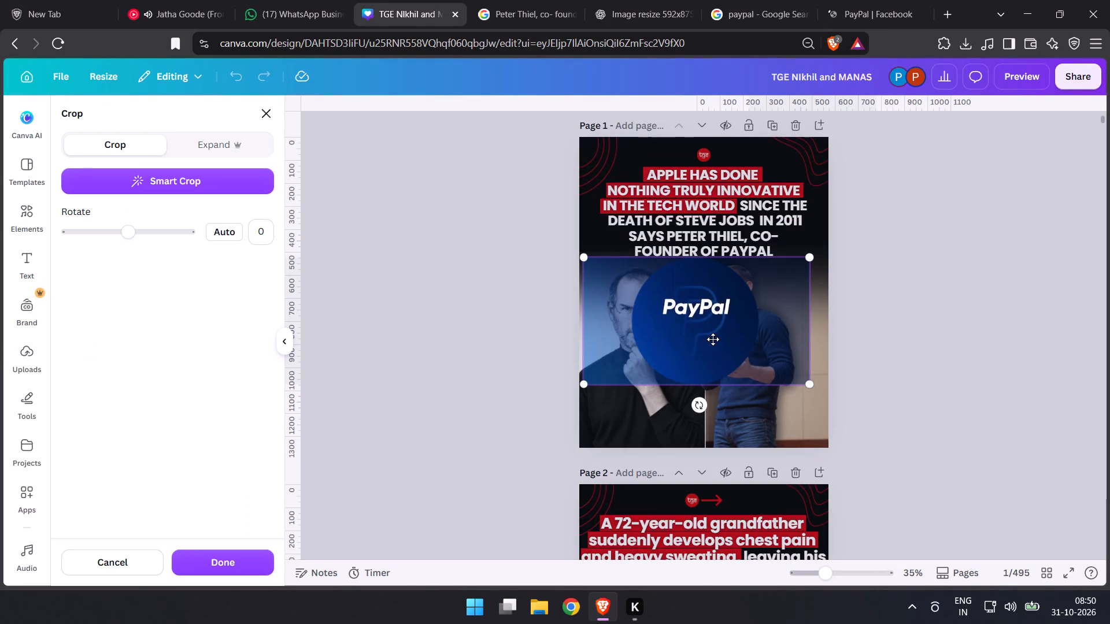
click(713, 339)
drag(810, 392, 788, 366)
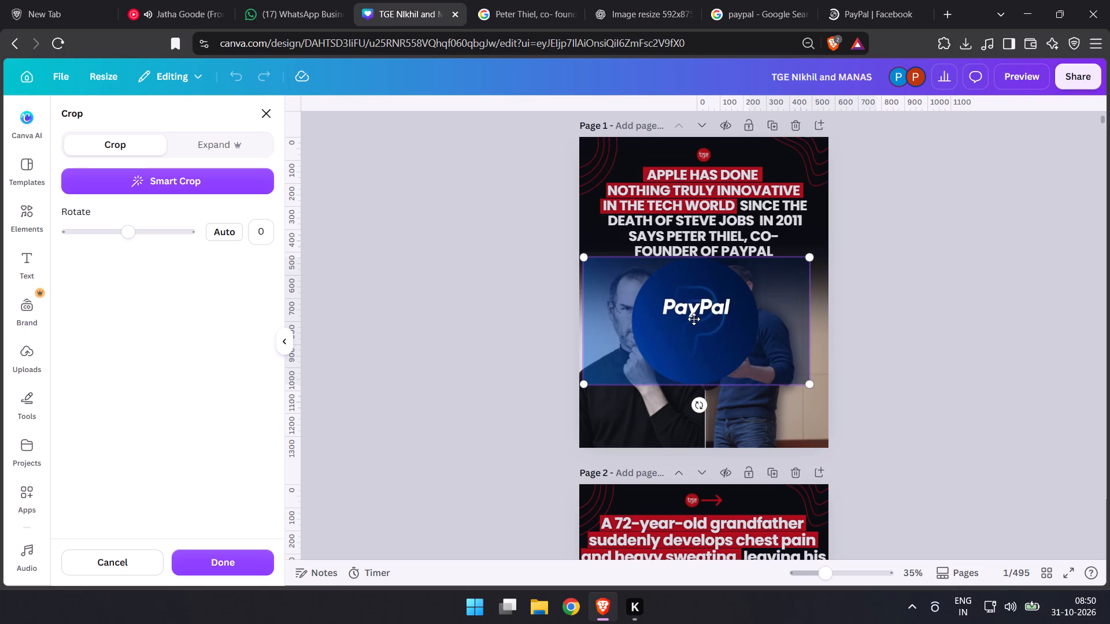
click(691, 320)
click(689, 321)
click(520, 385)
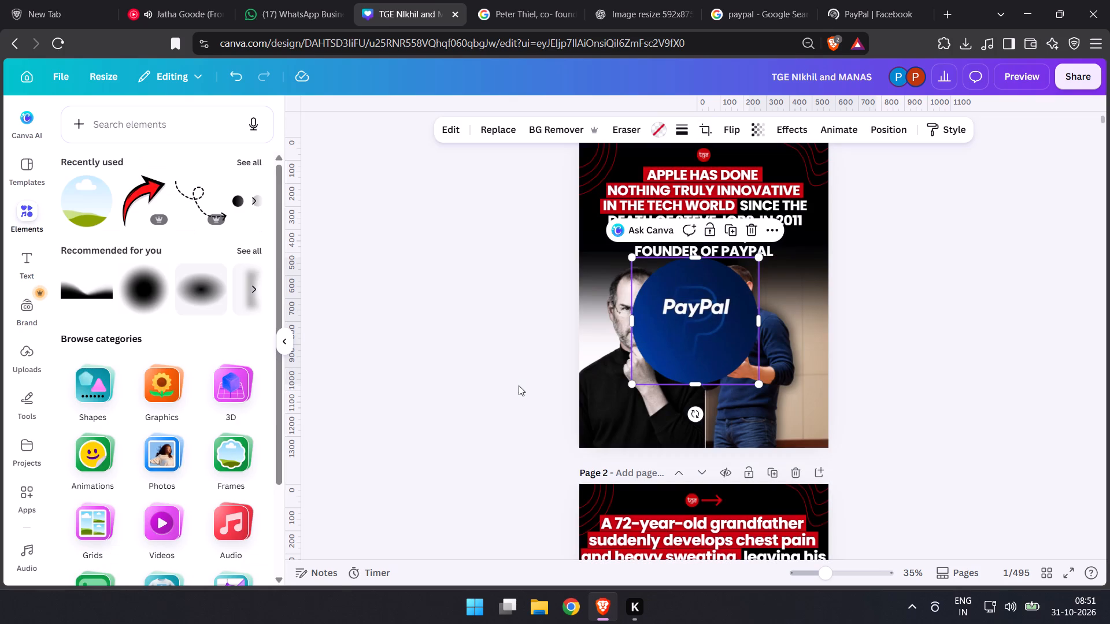
Move the circular PayPal logo completely off page 1, clear of the Steve Jobs and speaker cutouts.
drag(705, 330, 321, 415)
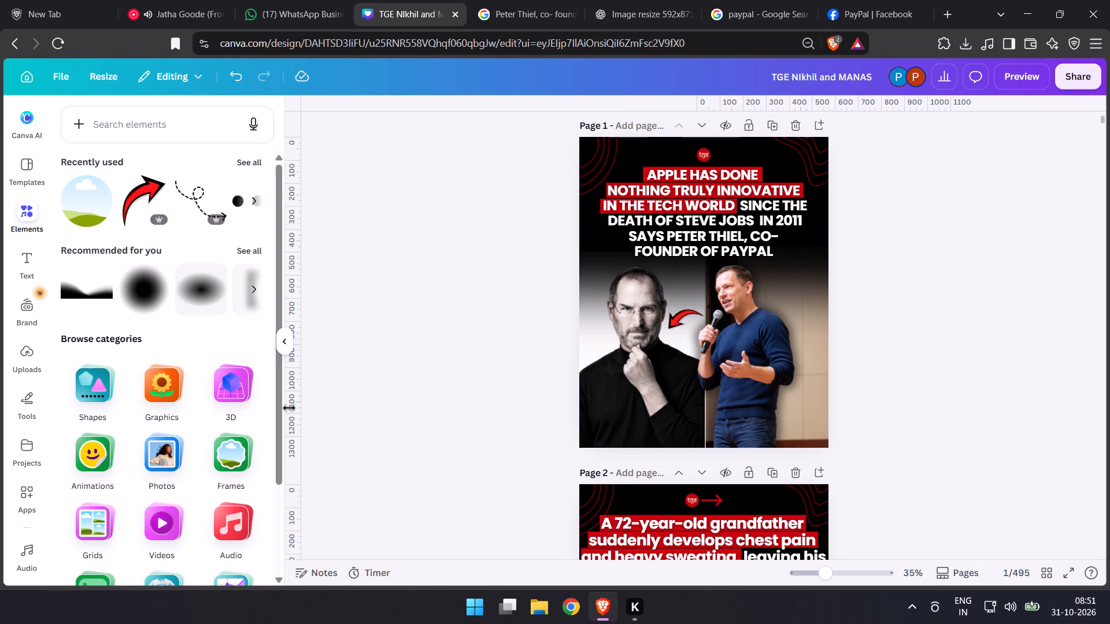
Switch to YouTube Music and skip forward two tracks.
click(165, 0)
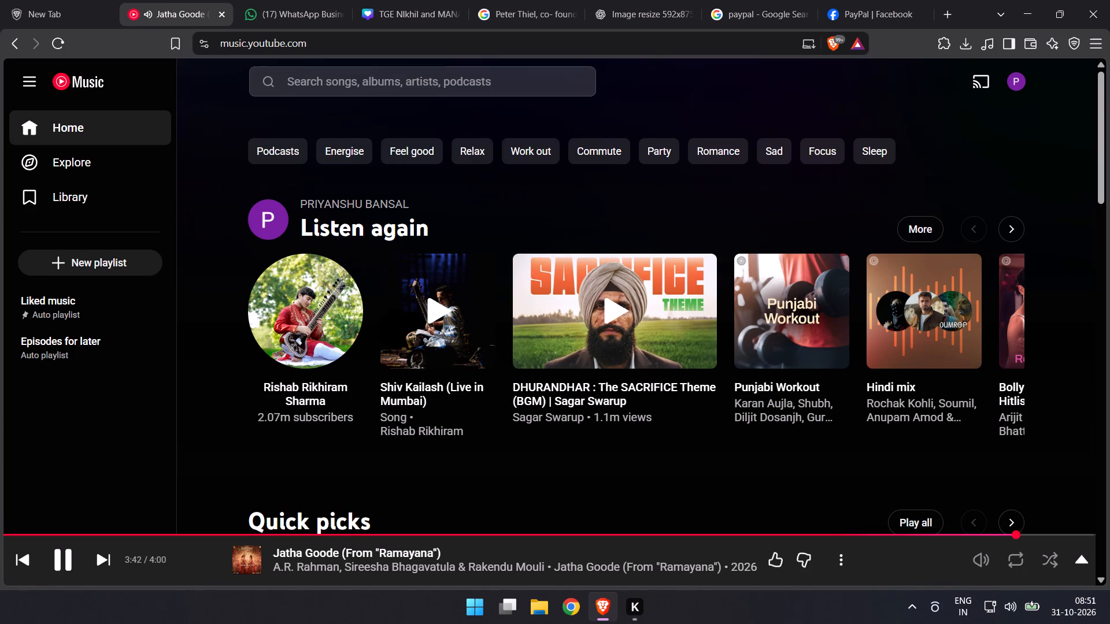
click(115, 564)
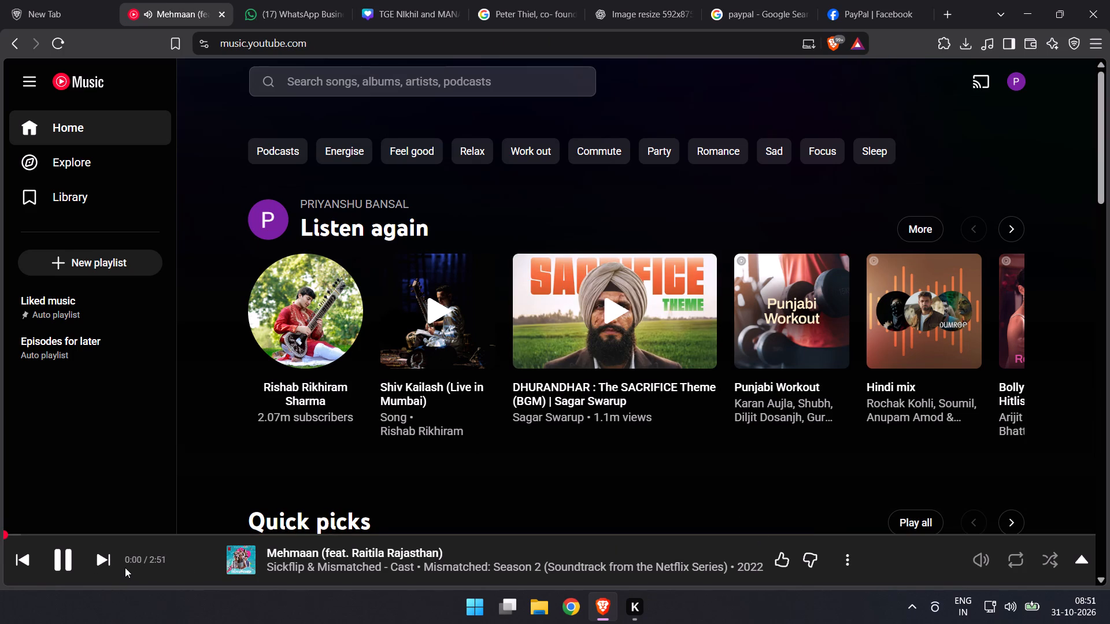
click(109, 559)
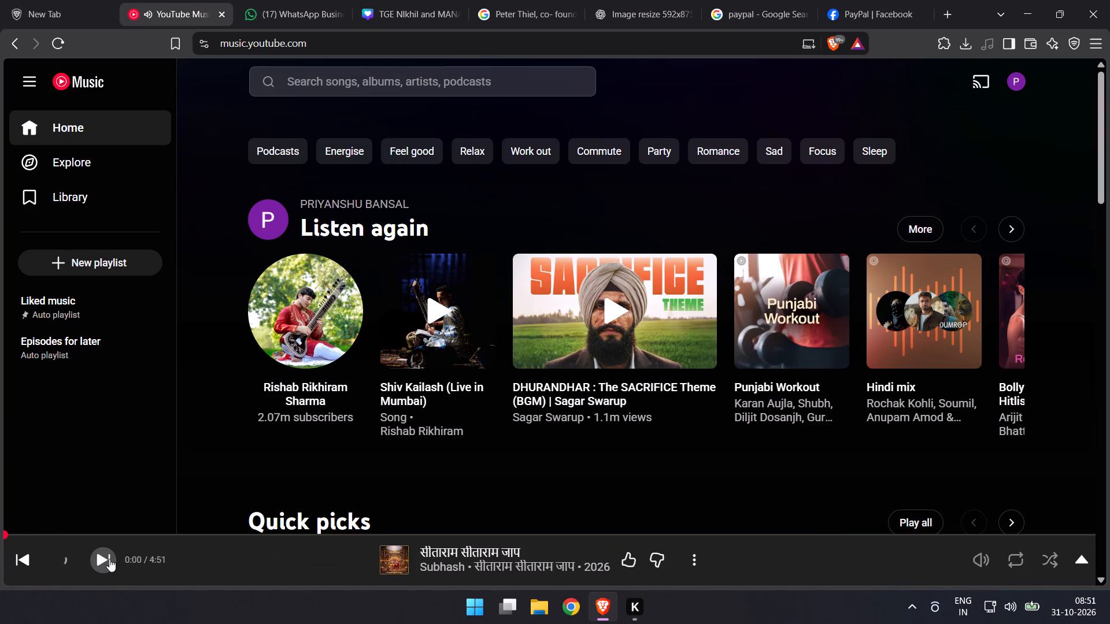
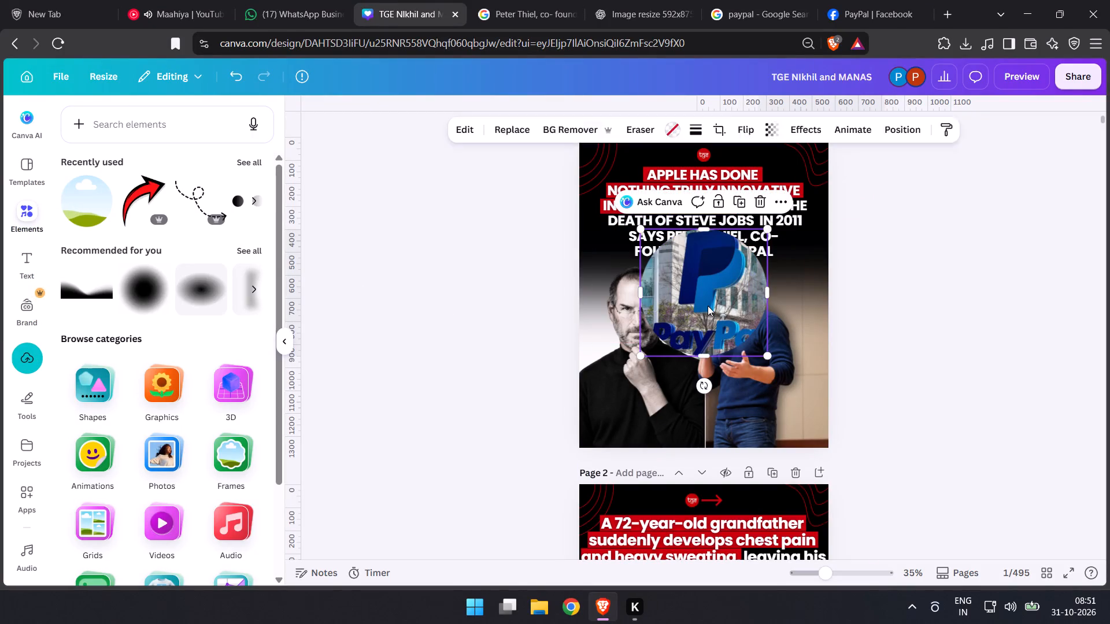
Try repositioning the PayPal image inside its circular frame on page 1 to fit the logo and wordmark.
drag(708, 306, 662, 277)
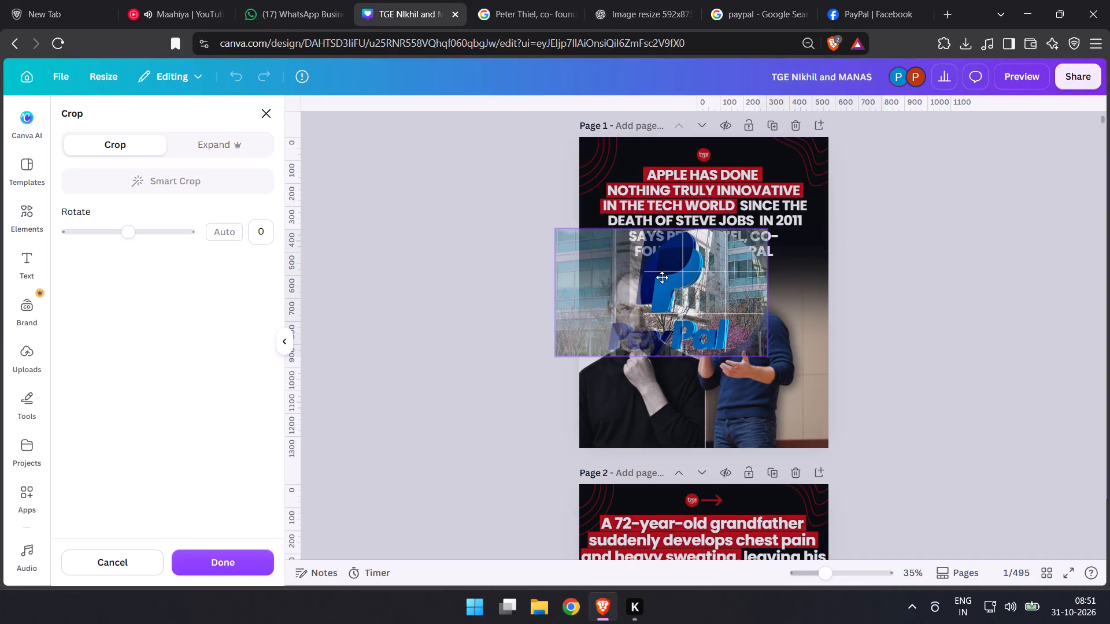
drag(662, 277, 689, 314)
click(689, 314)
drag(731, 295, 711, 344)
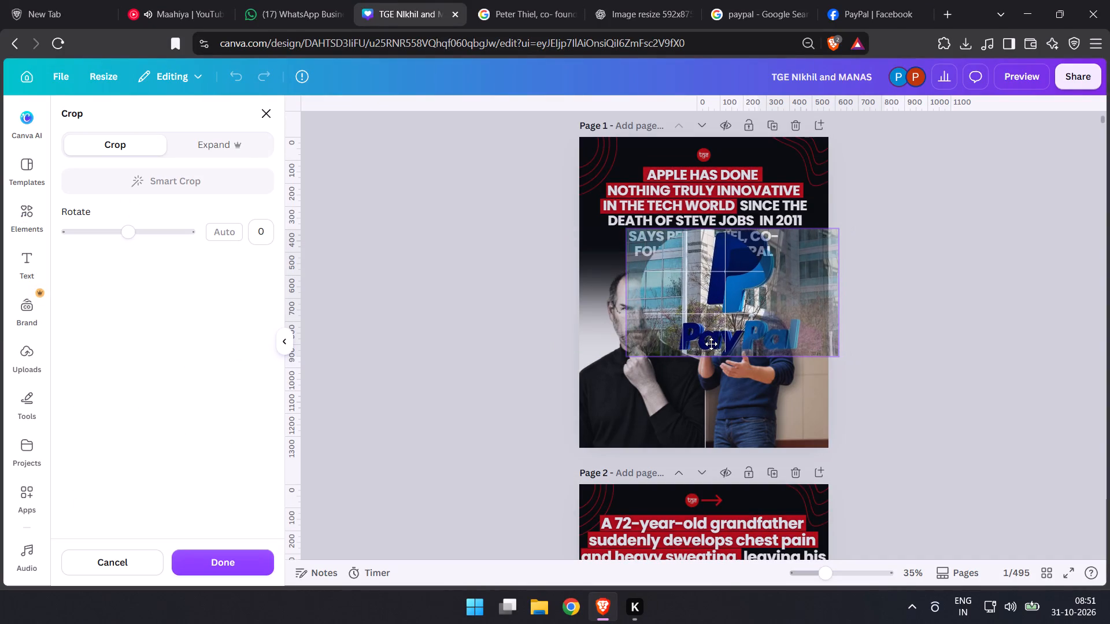
Delete the PayPal image from the circular frame on page 1, keeping the empty frame.
key(Delete)
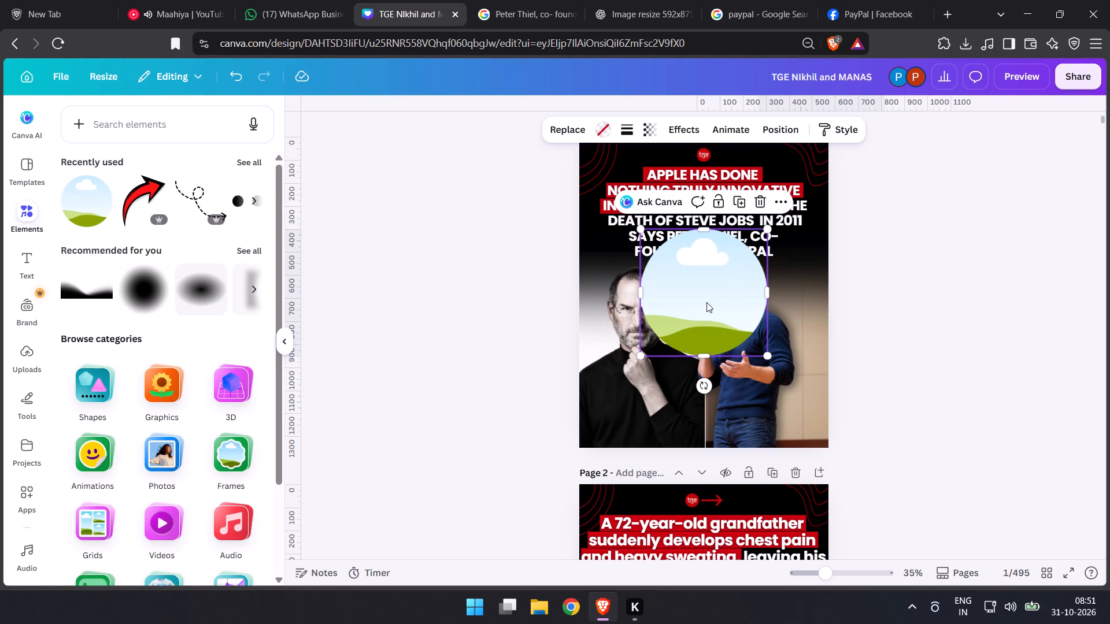
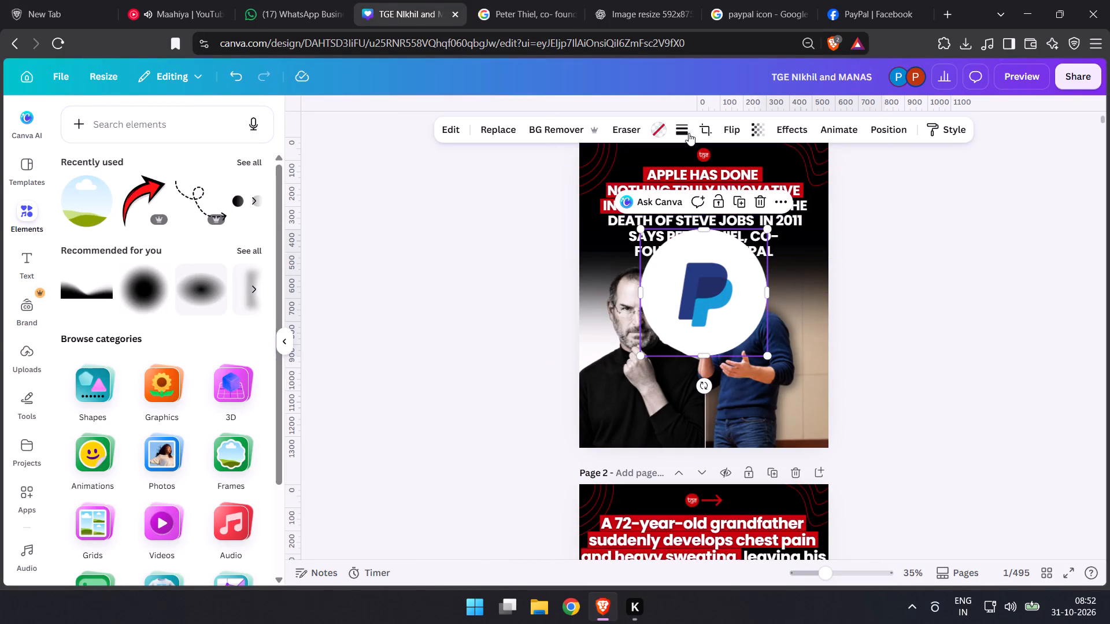
Add a solid red border with stroke weight 4 to the circular PayPal logo on page 1.
click(686, 131)
click(639, 169)
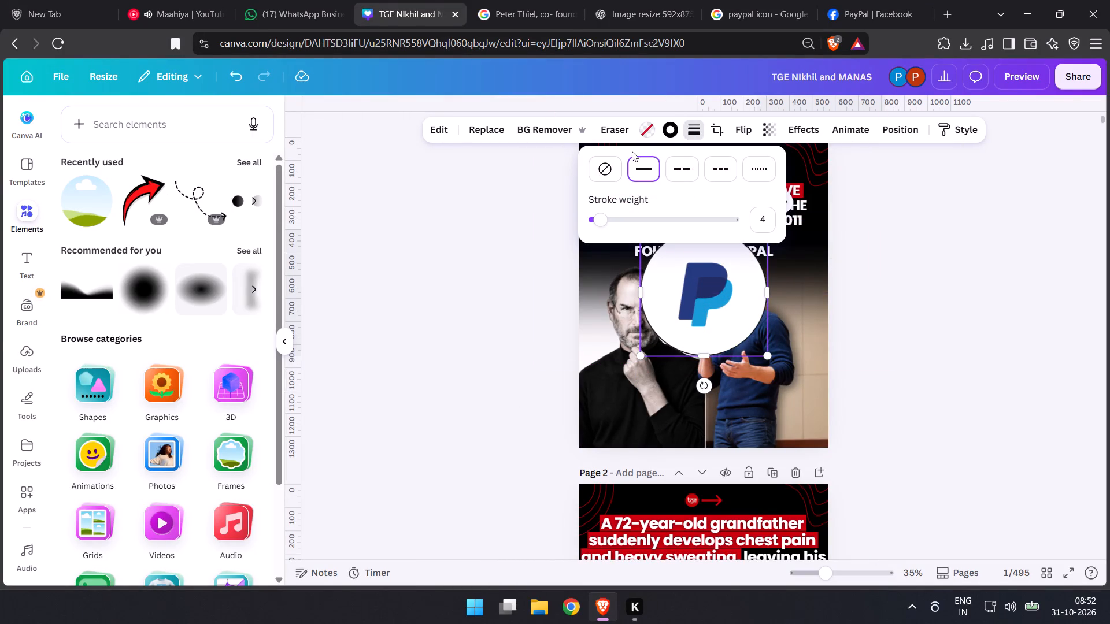
click(671, 130)
click(191, 212)
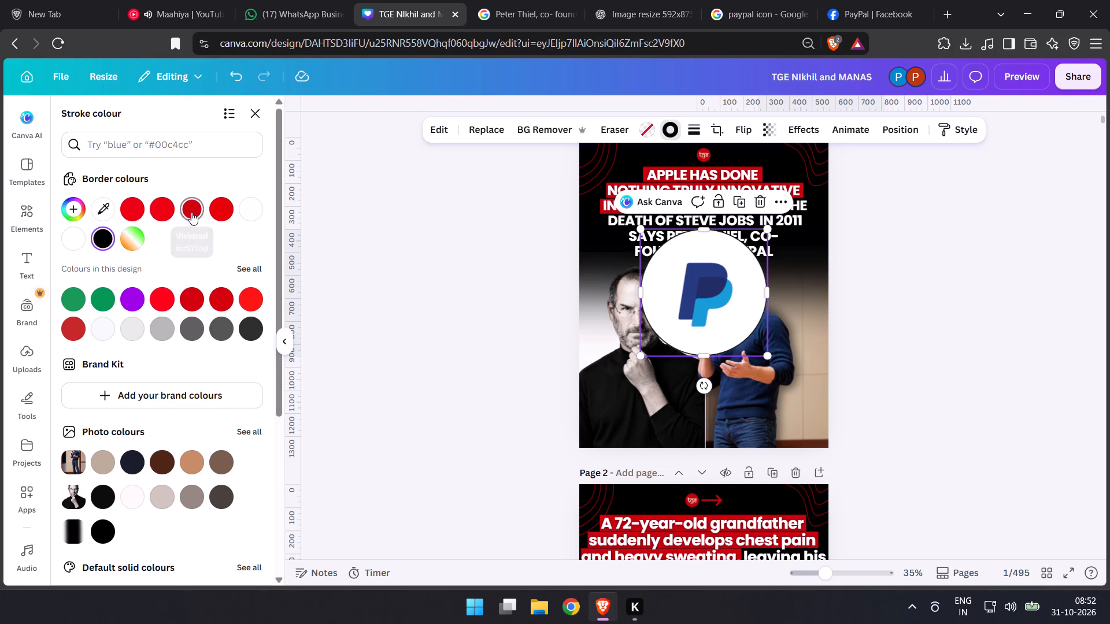
click(214, 211)
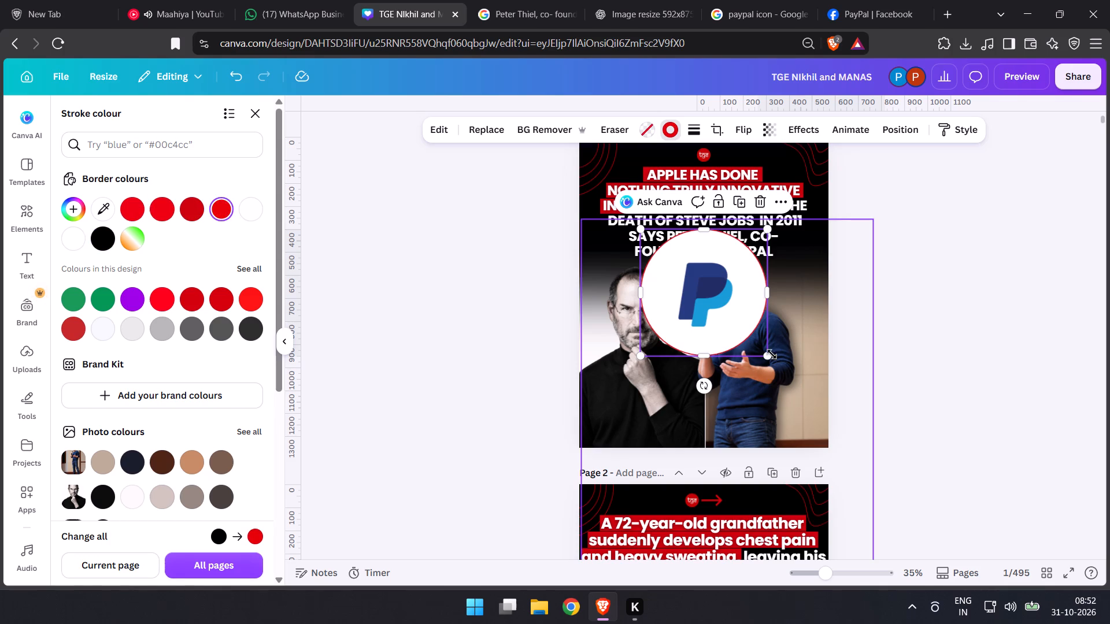
Shrink the PayPal circle and place it beside the speaker's head at the page's edge, layered behind the speaker cutout.
drag(768, 353, 749, 338)
drag(725, 307, 795, 344)
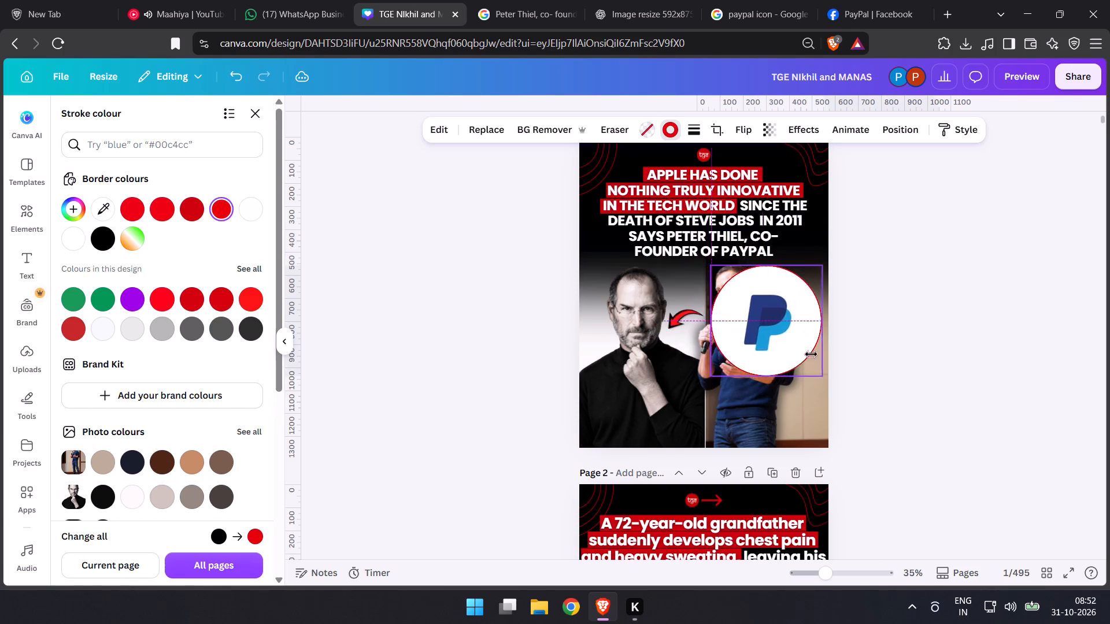
drag(824, 377, 802, 359)
drag(762, 320, 768, 318)
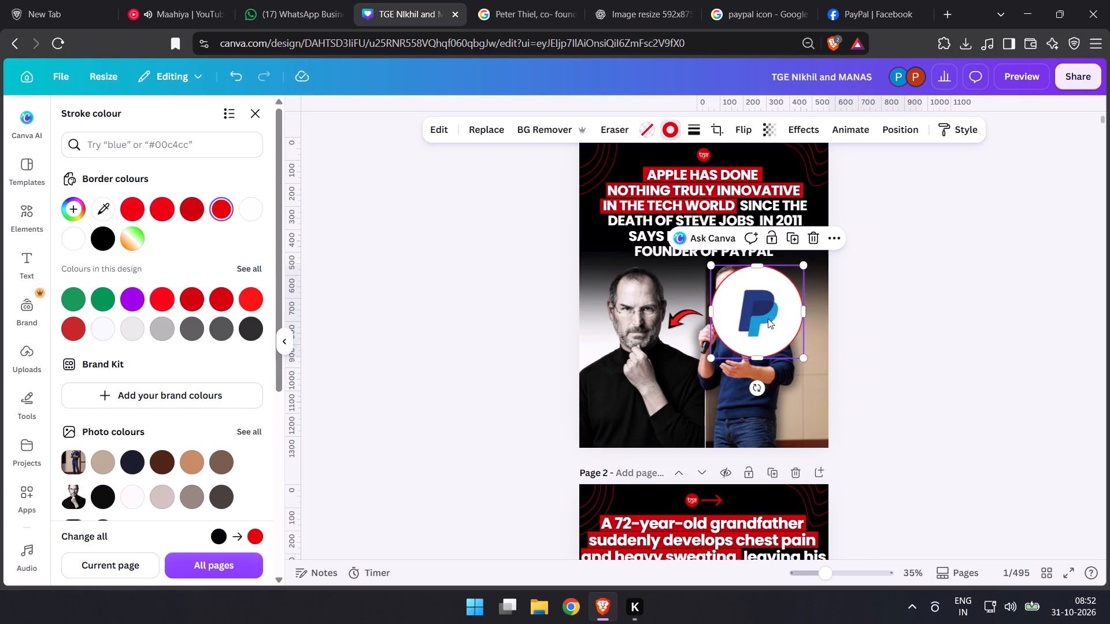
drag(768, 318, 786, 317)
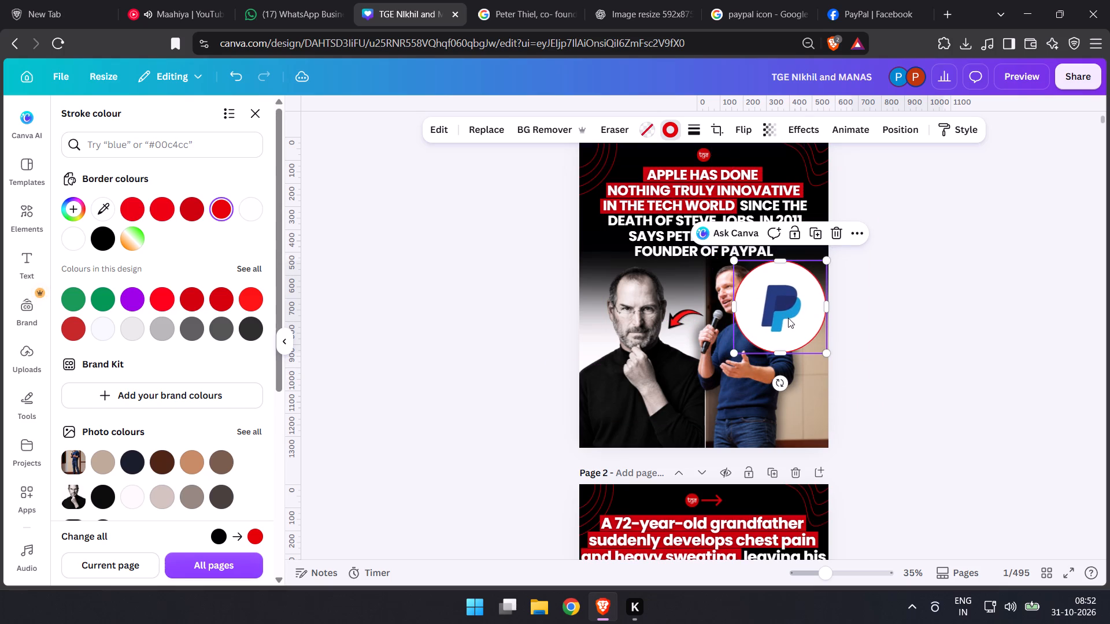
key(ctrl+bracketleft)
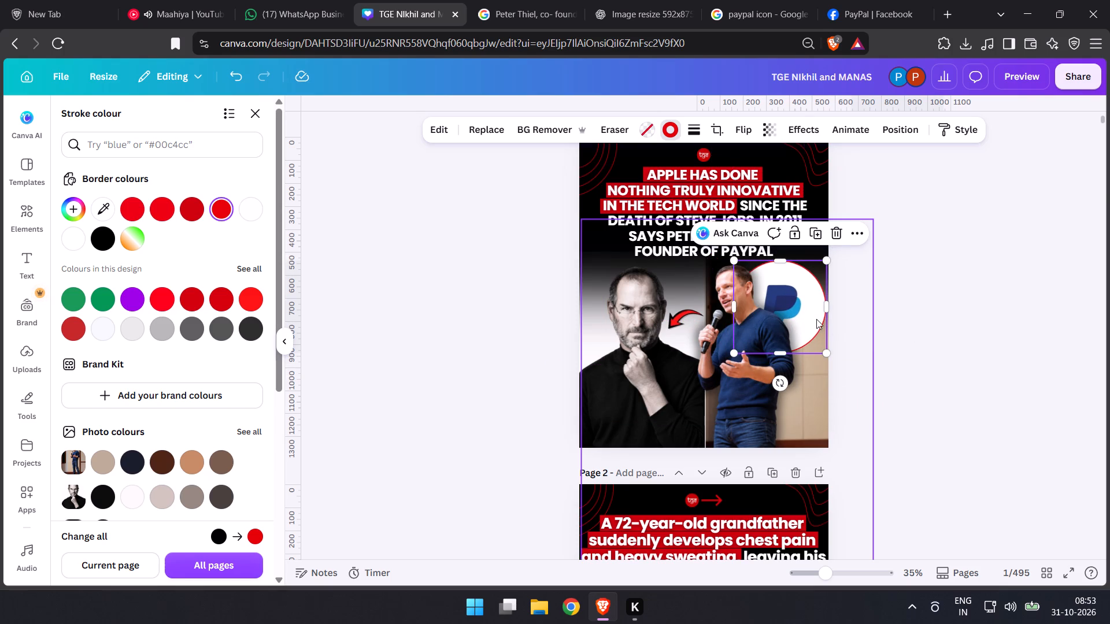
drag(810, 311, 823, 302)
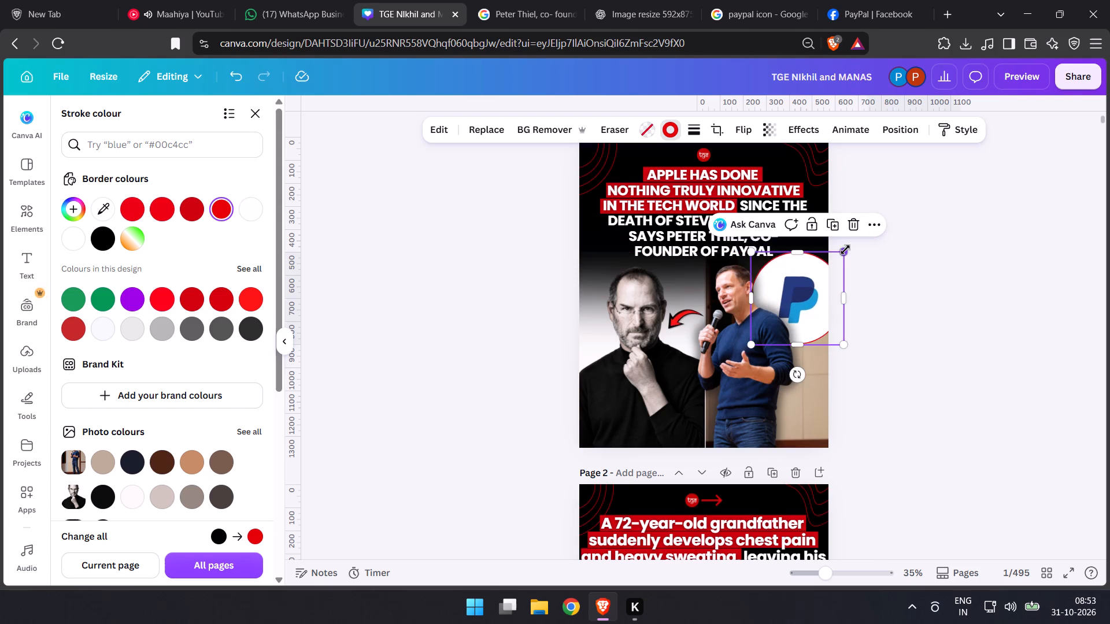
drag(844, 250, 837, 256)
drag(804, 293, 800, 290)
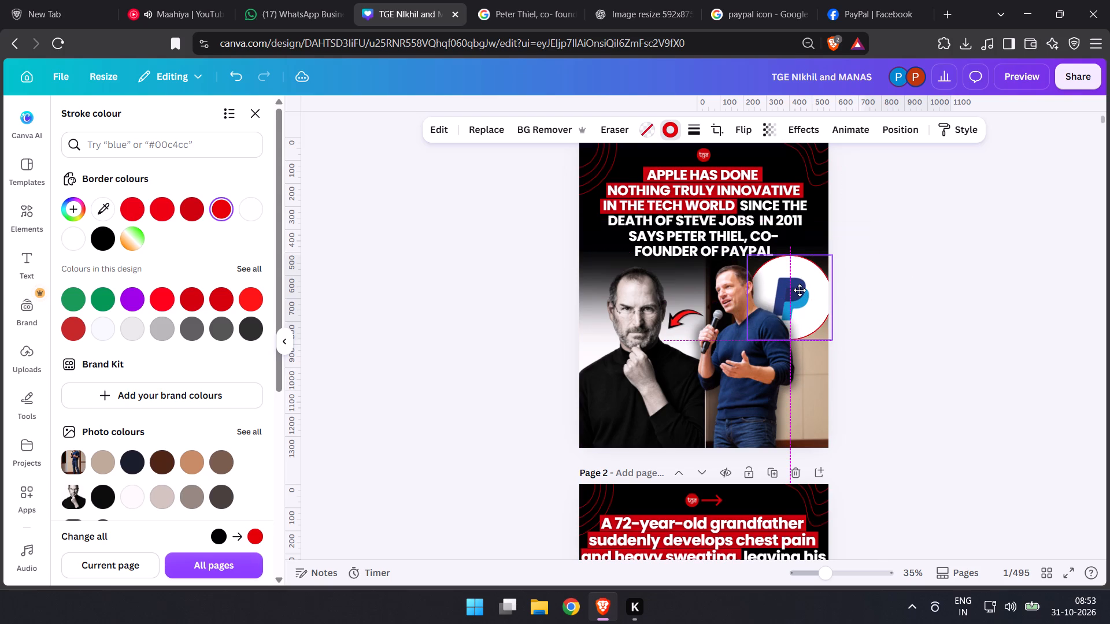
drag(800, 290, 799, 290)
double_click(916, 312)
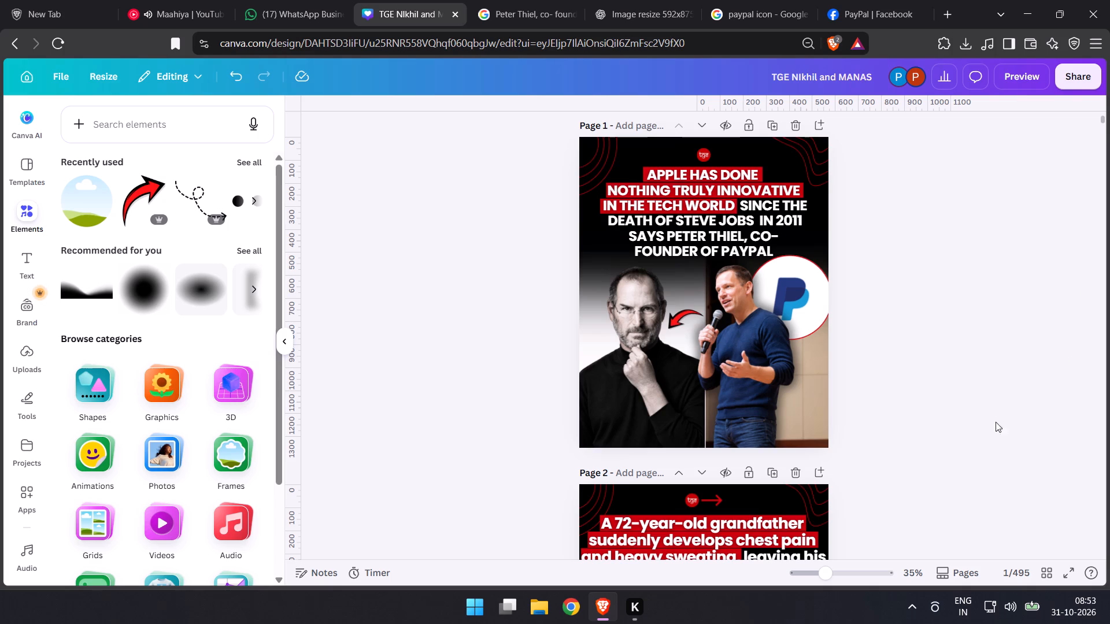
Move the curved red arrow below the PayPal circle beside the speaker and rotate it to point up at the logo.
click(672, 318)
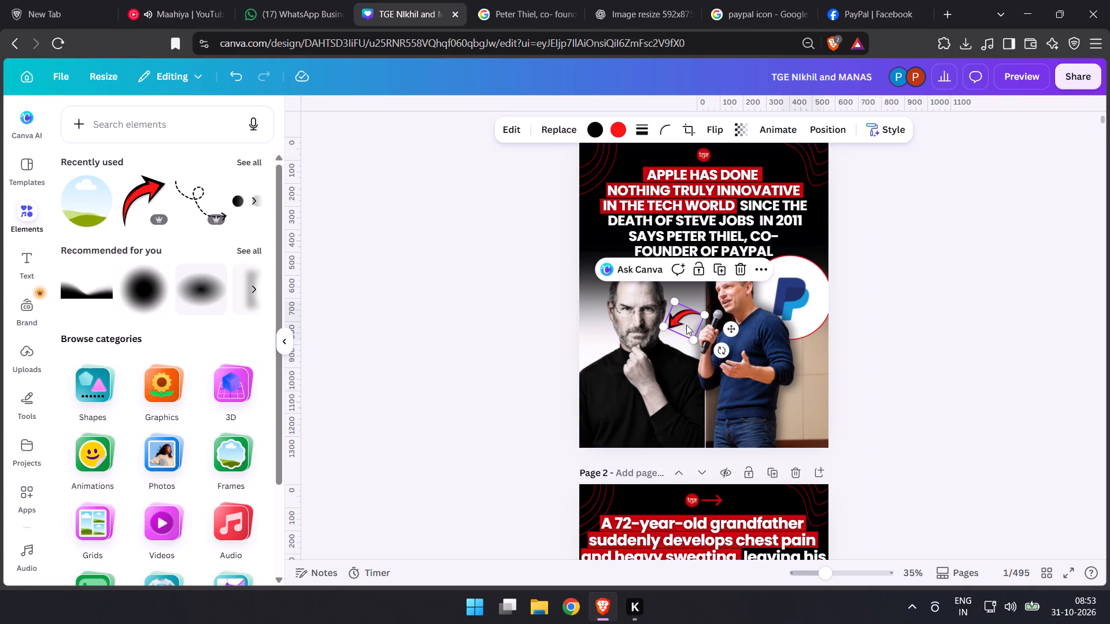
drag(725, 351, 668, 263)
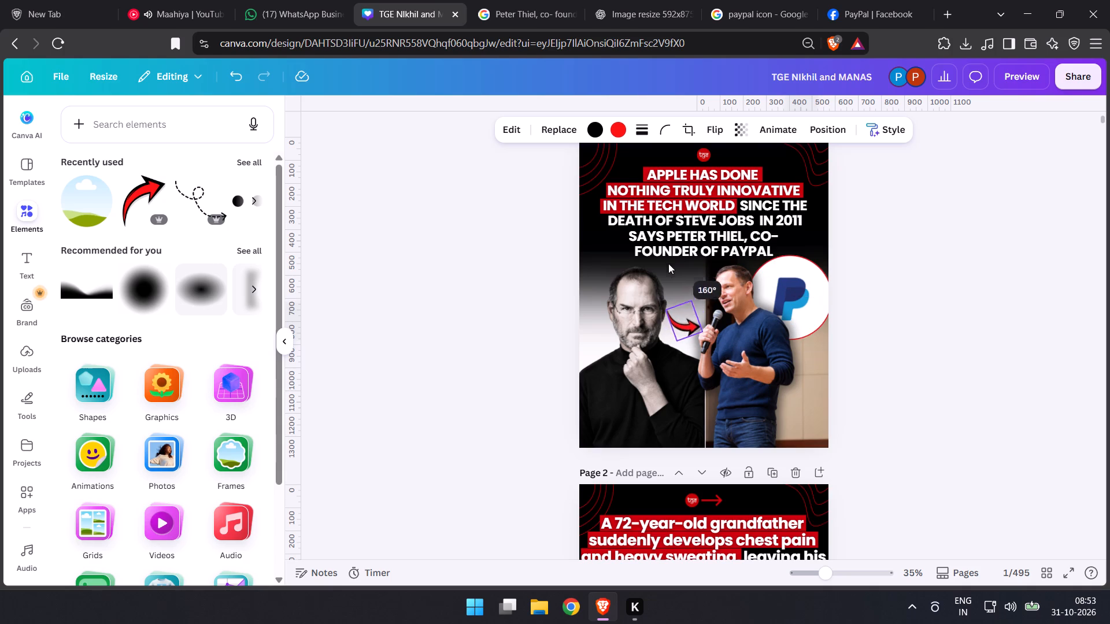
drag(668, 263, 660, 324)
drag(687, 326, 805, 358)
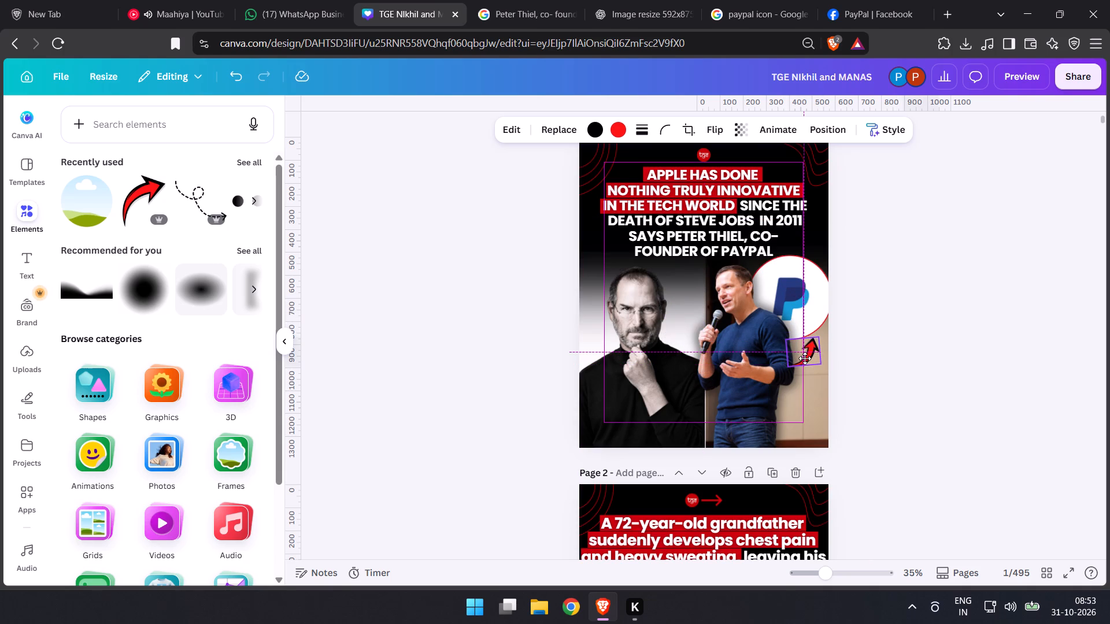
drag(805, 358, 805, 359)
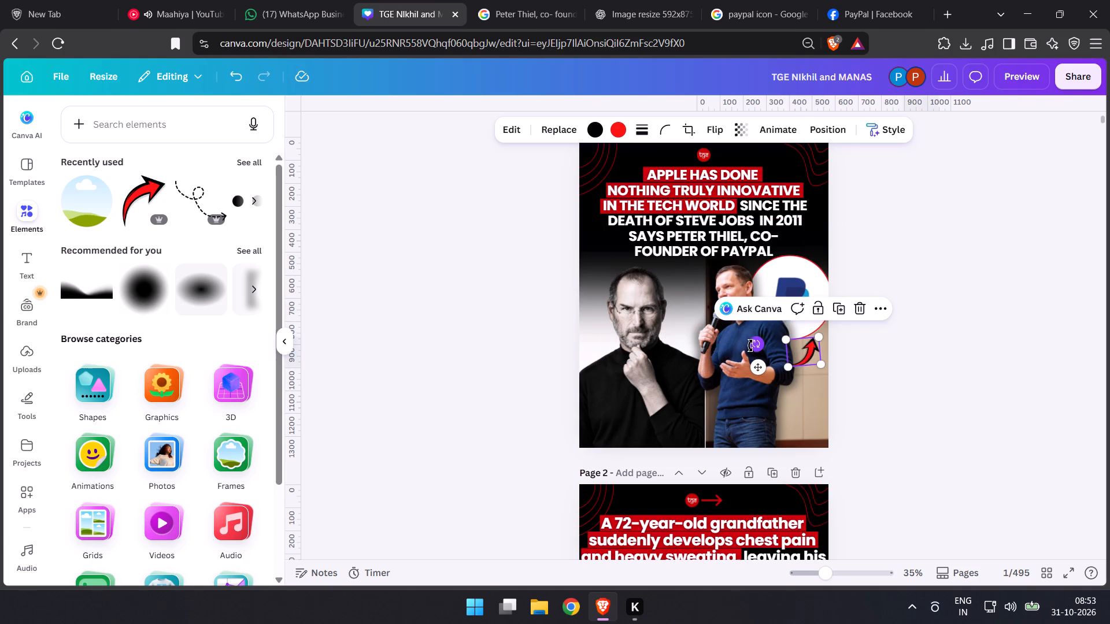
drag(750, 345, 750, 365)
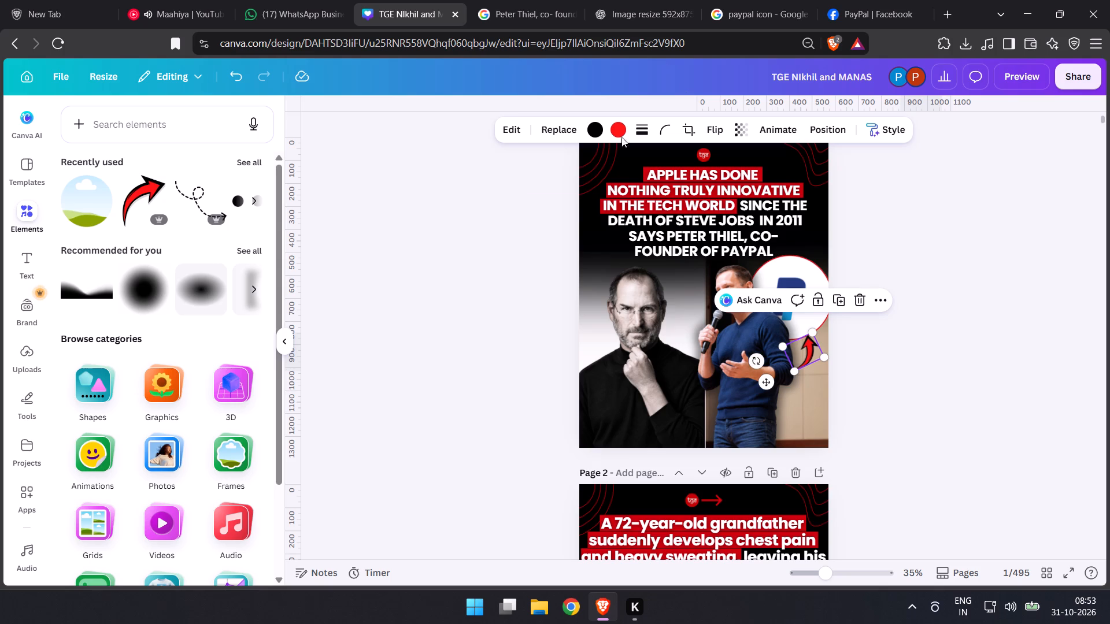
Change the arrow's black colour to white, keeping its red colour.
click(598, 135)
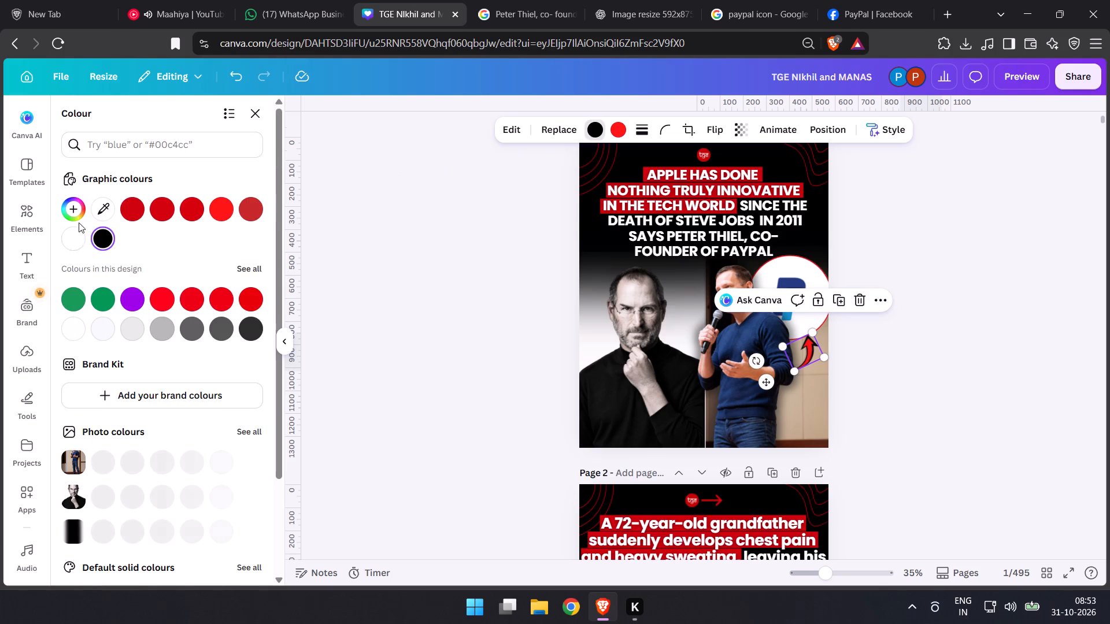
click(77, 236)
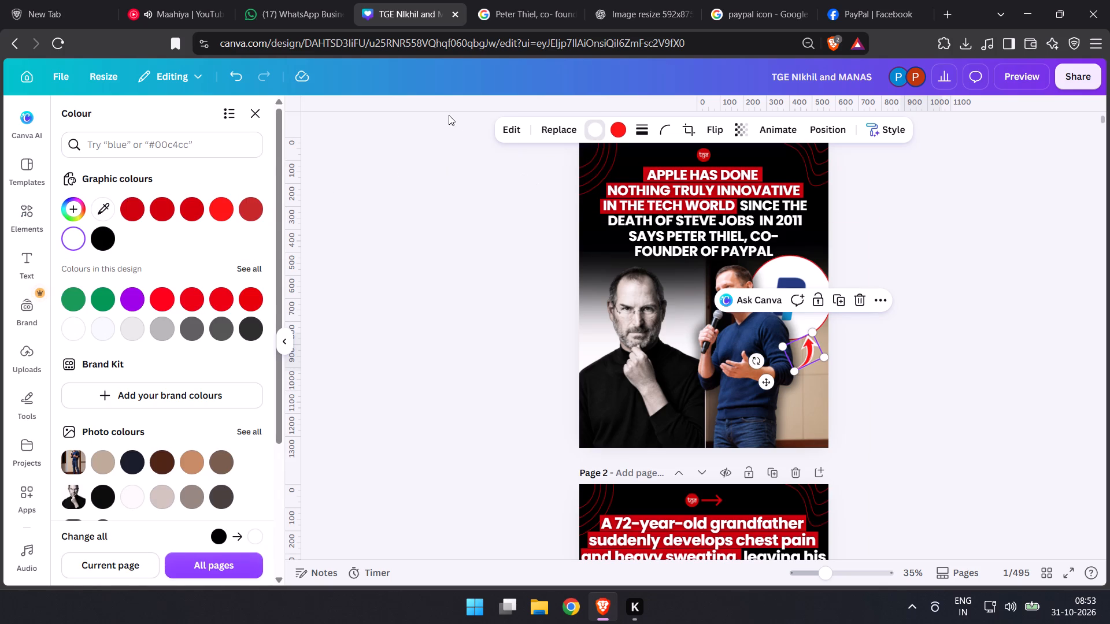
Apply a Glow shadow to the arrow below the PayPal logo and increase the first glow setting.
click(488, 133)
click(499, 133)
scroll(157, 325, down, 6)
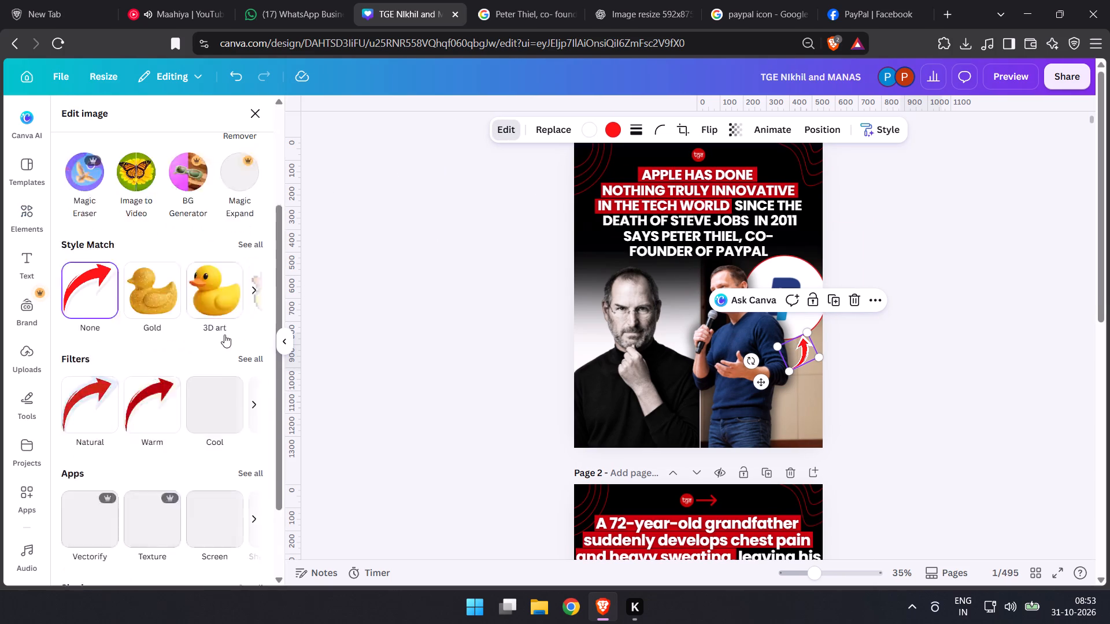
scroll(206, 423, down, 2)
scroll(204, 424, up, 1)
scroll(165, 509, down, 3)
click(164, 533)
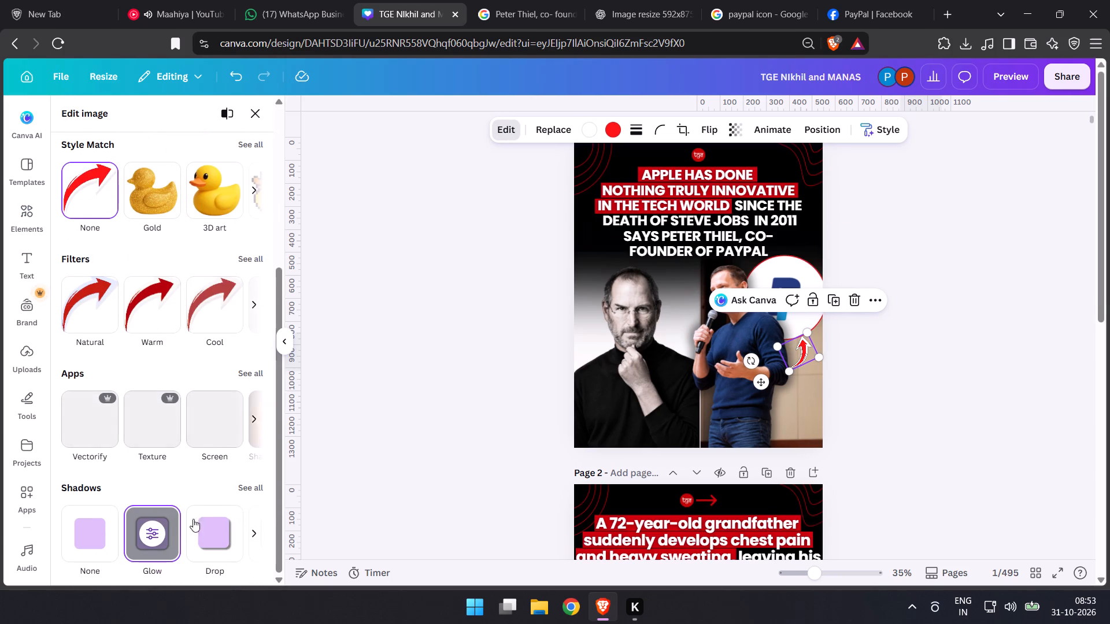
click(146, 540)
drag(106, 169, 145, 160)
double_click(973, 295)
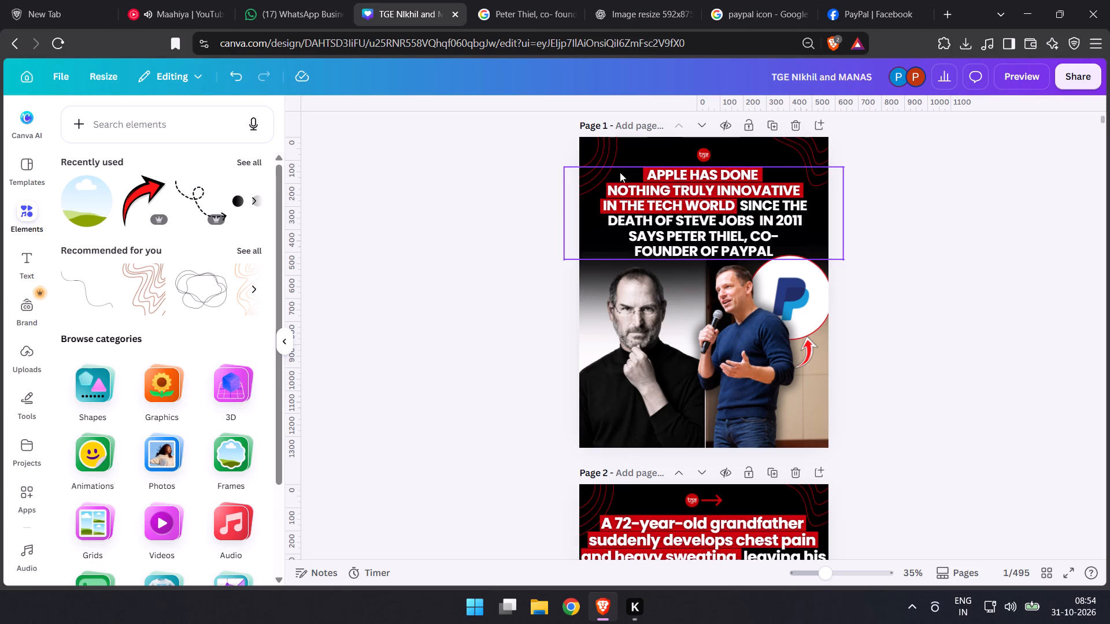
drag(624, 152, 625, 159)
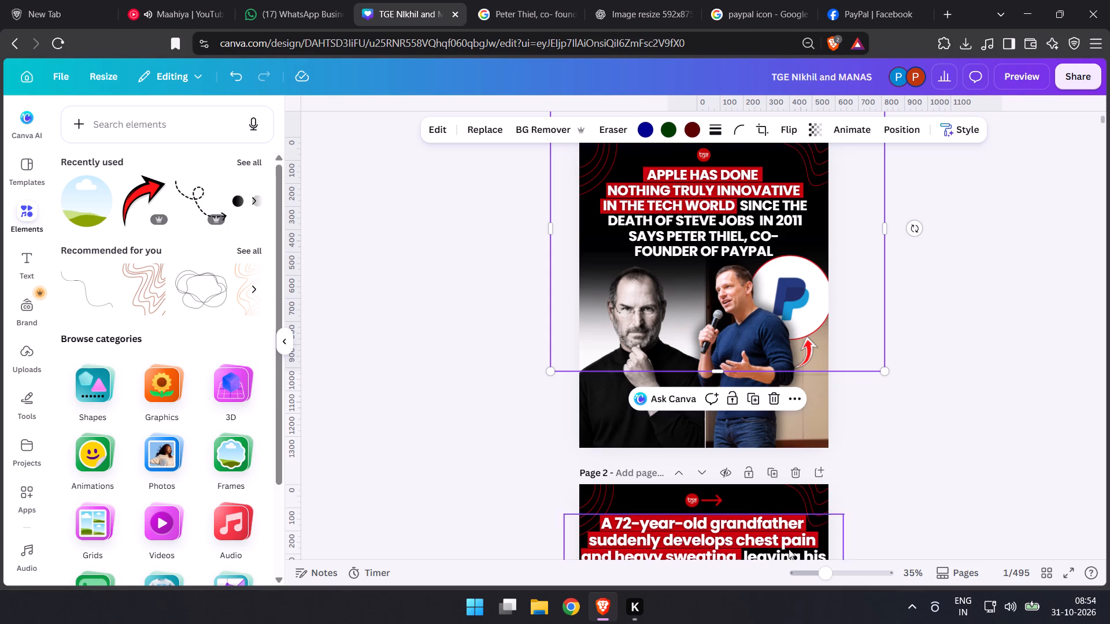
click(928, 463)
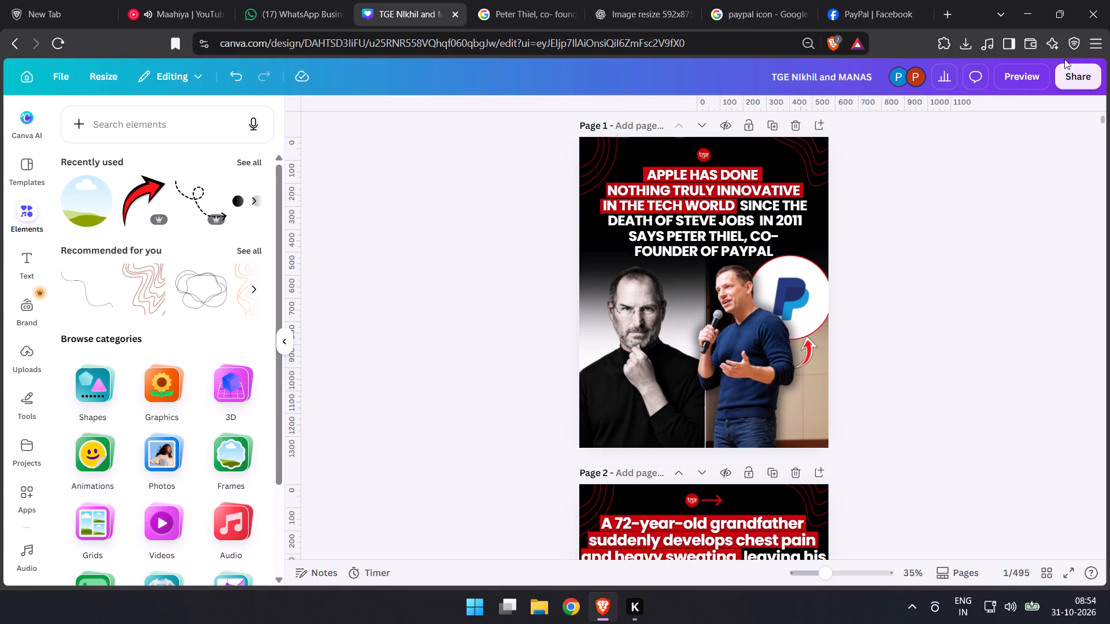
Download only page 1 as a high-quality PNG at size 3.125 (3,375 × 4,219 px).
click(1075, 75)
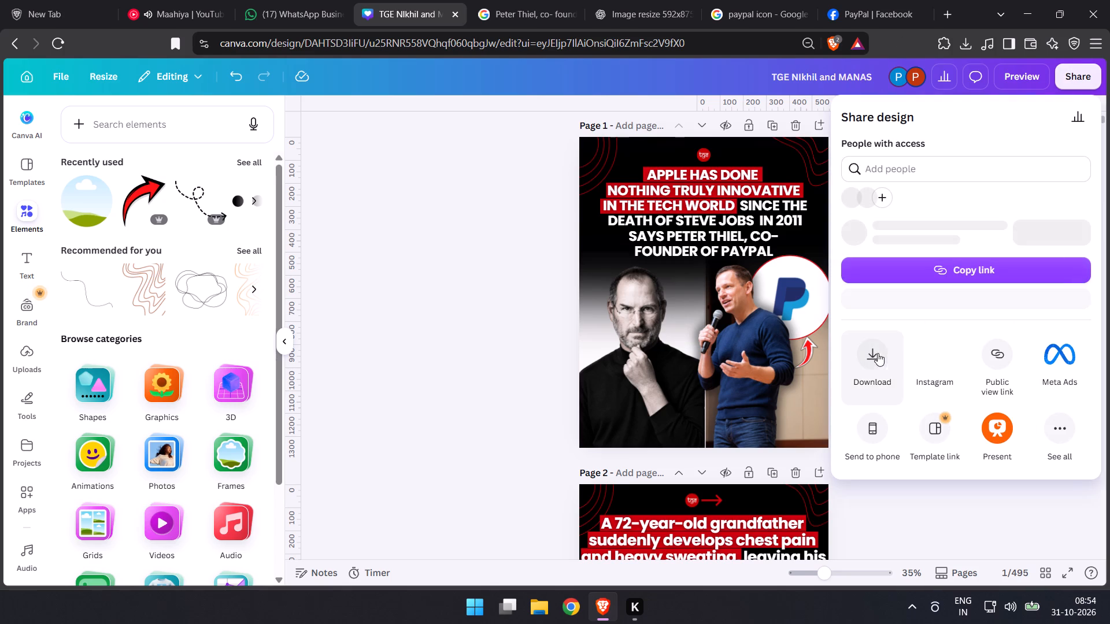
click(880, 359)
click(909, 164)
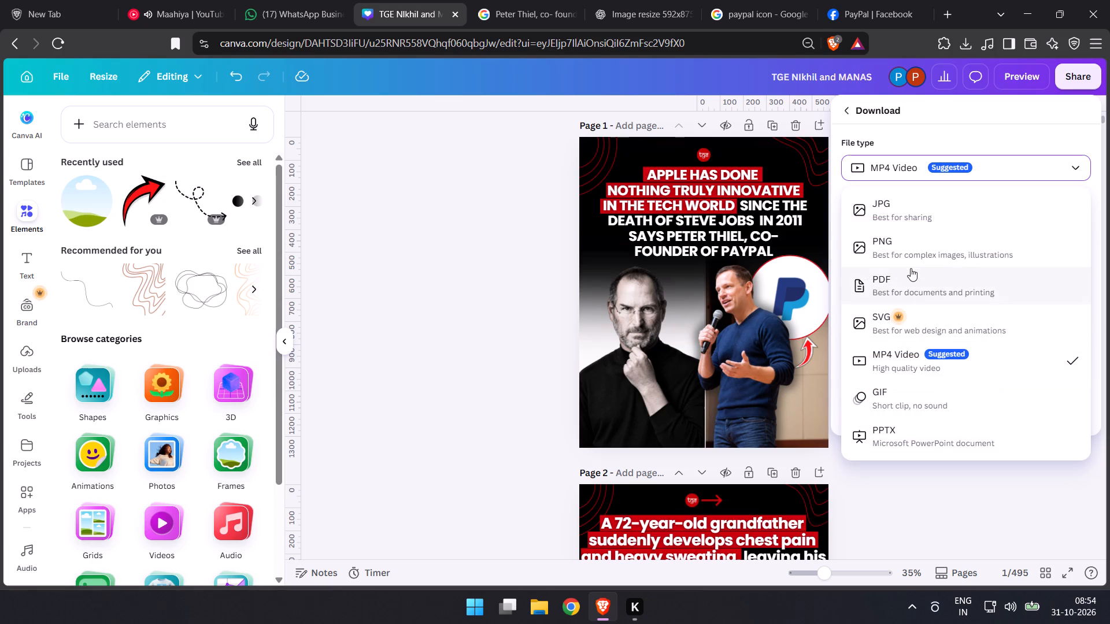
click(909, 244)
click(976, 388)
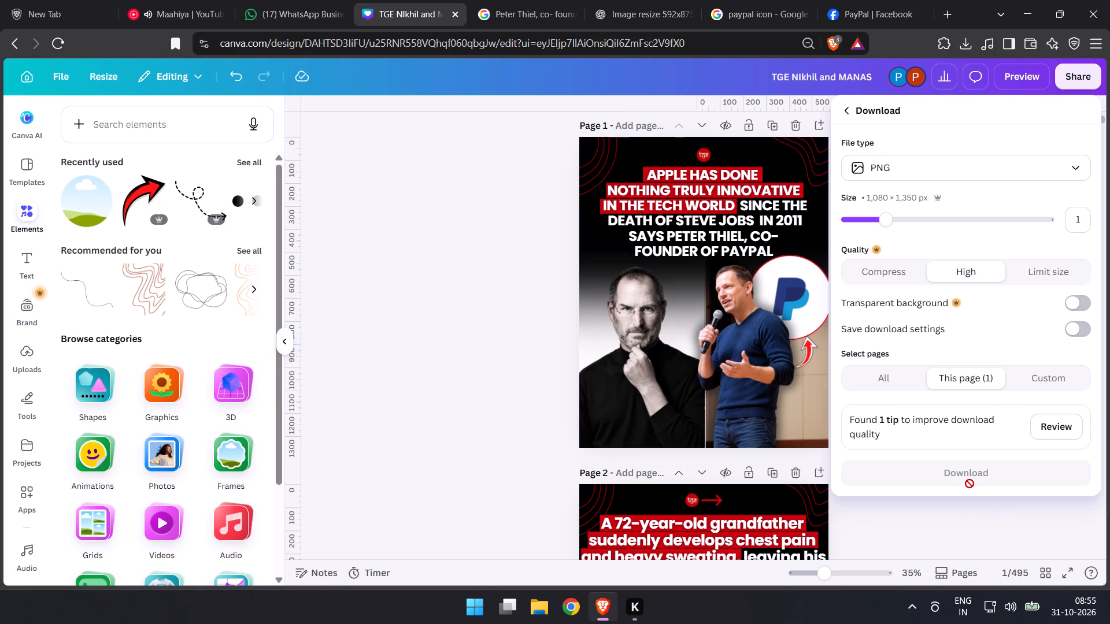
drag(920, 220, 1100, 204)
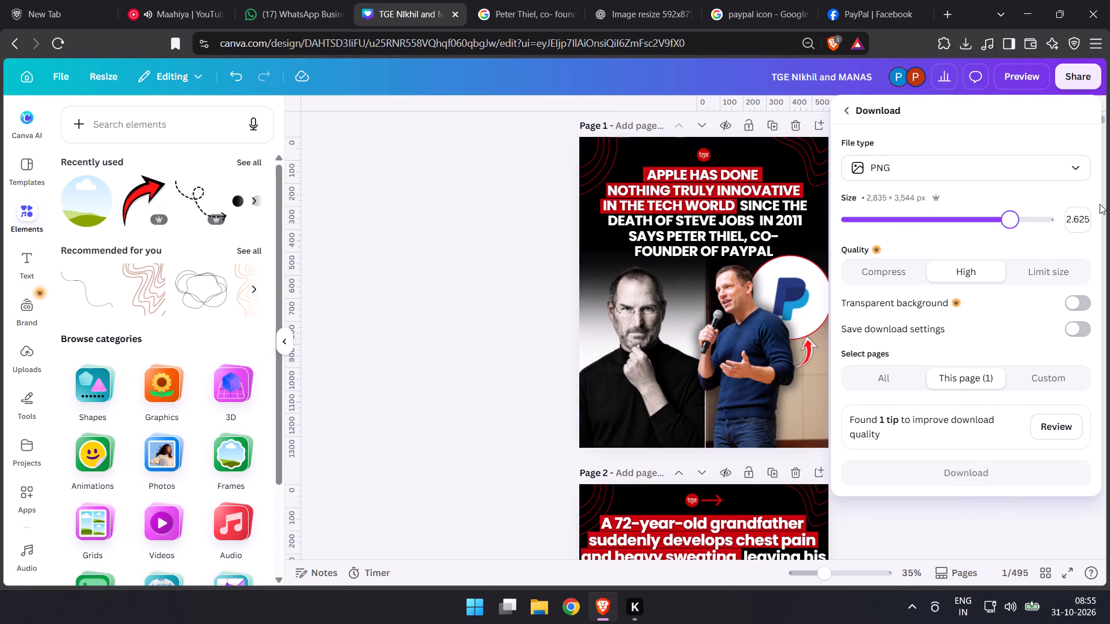
drag(1100, 204, 1109, 215)
click(972, 376)
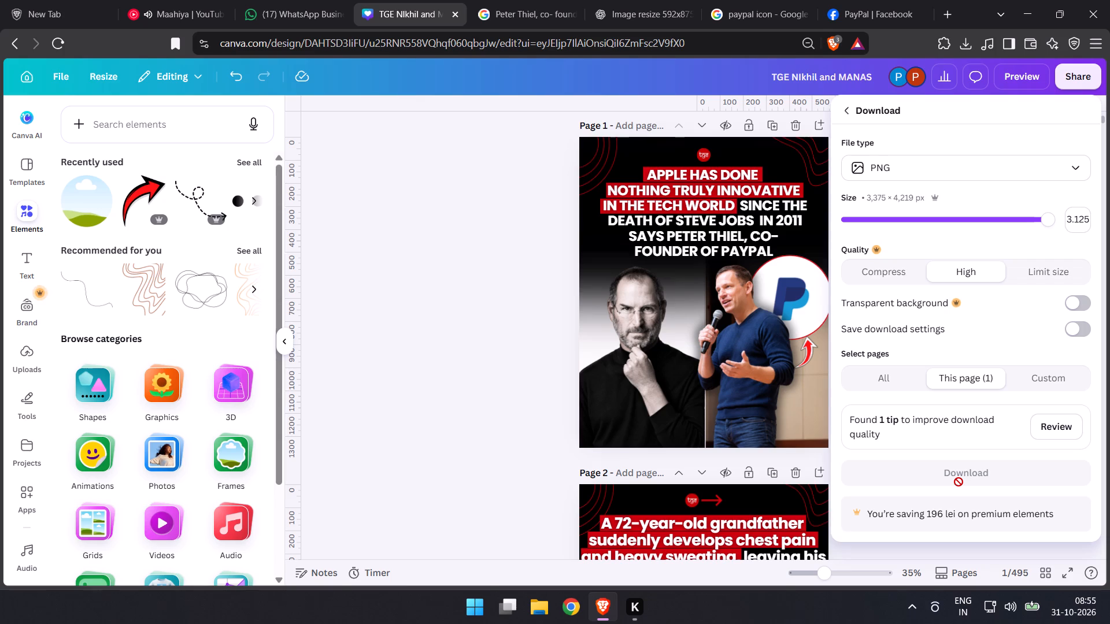
click(959, 482)
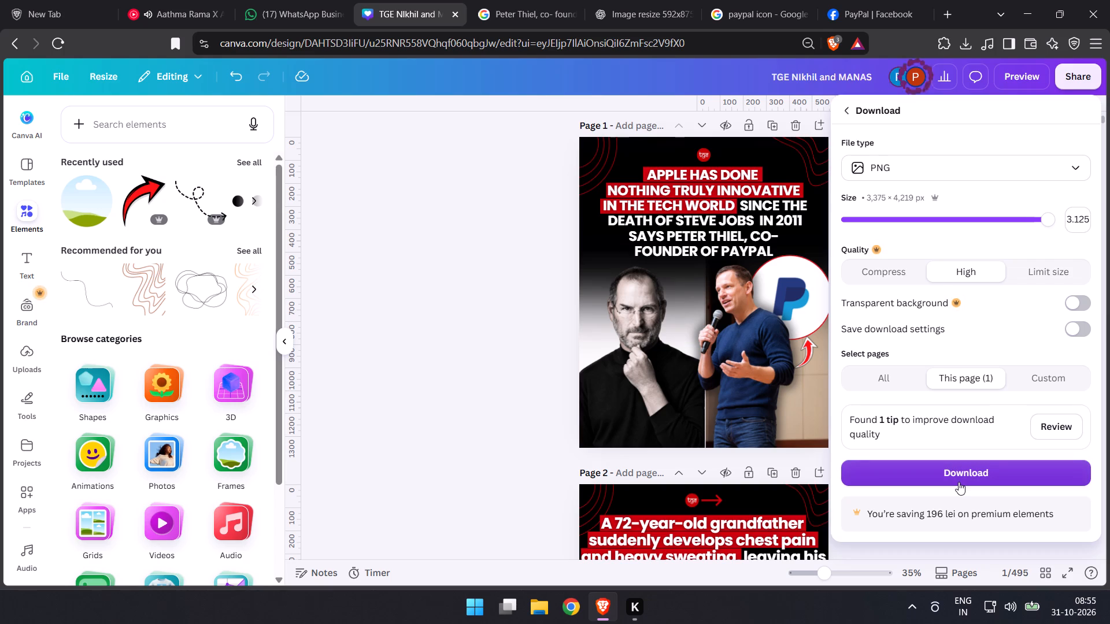
Export page 1 as a PNG and clear the suggested file name in the save dialog for the Desktop folder.
click(959, 482)
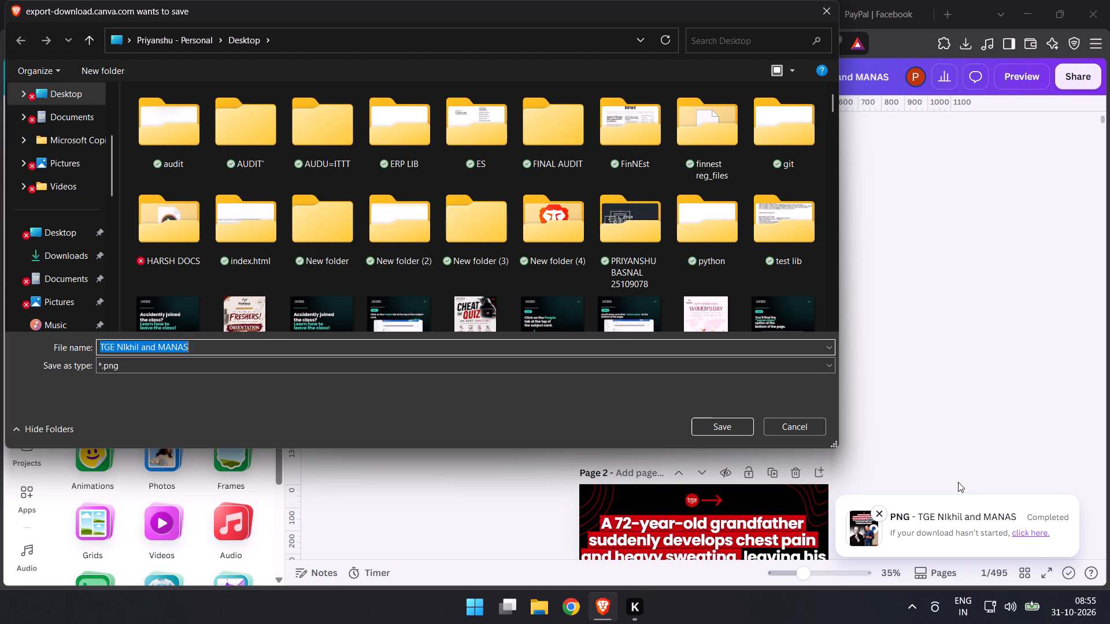
key(BackSpace)
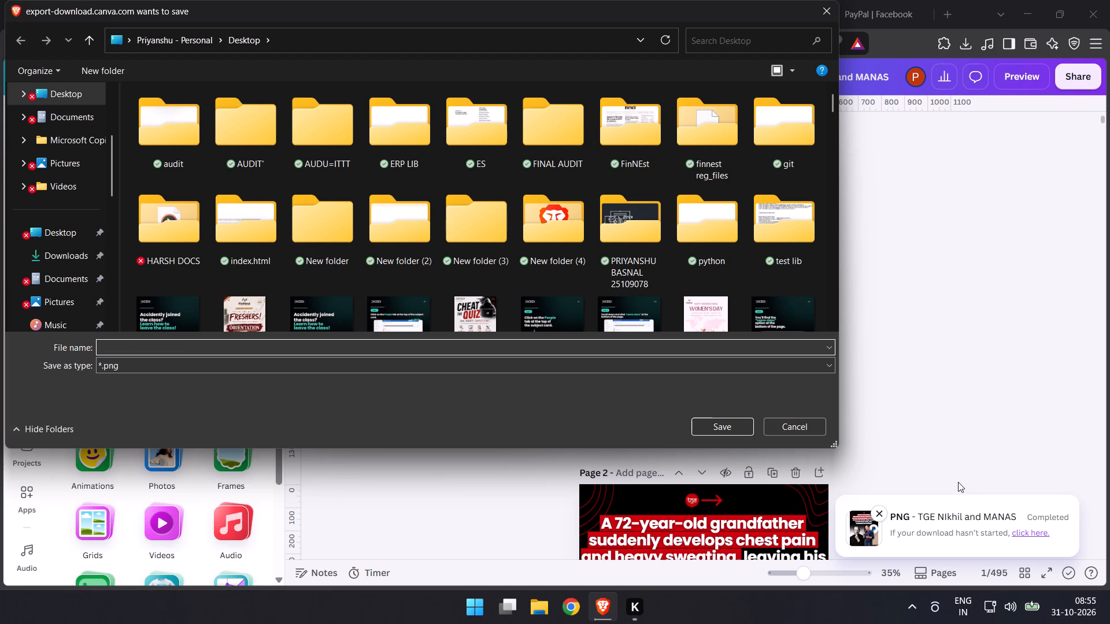